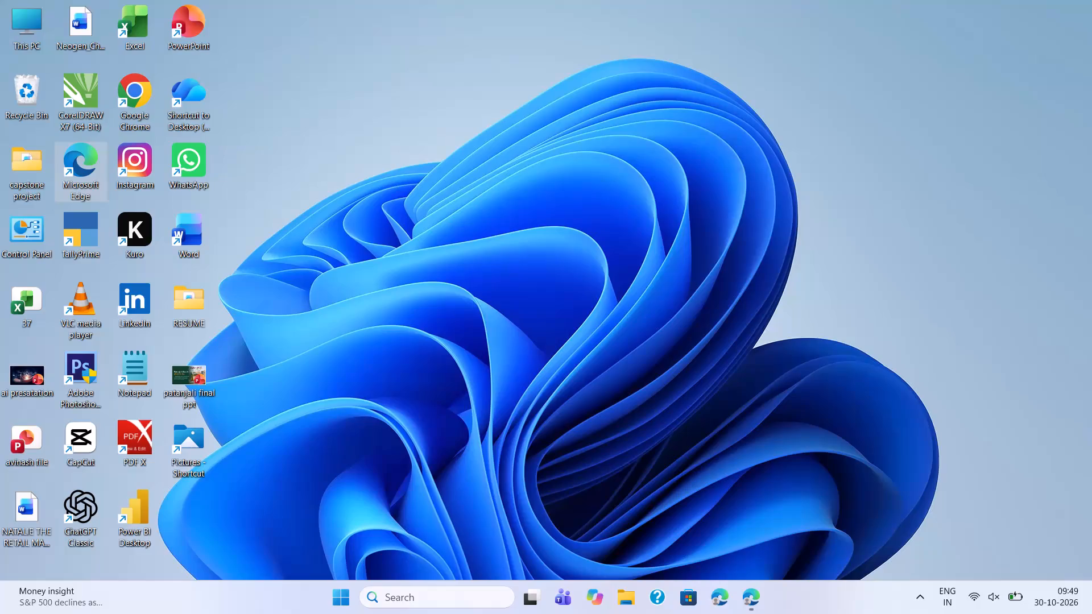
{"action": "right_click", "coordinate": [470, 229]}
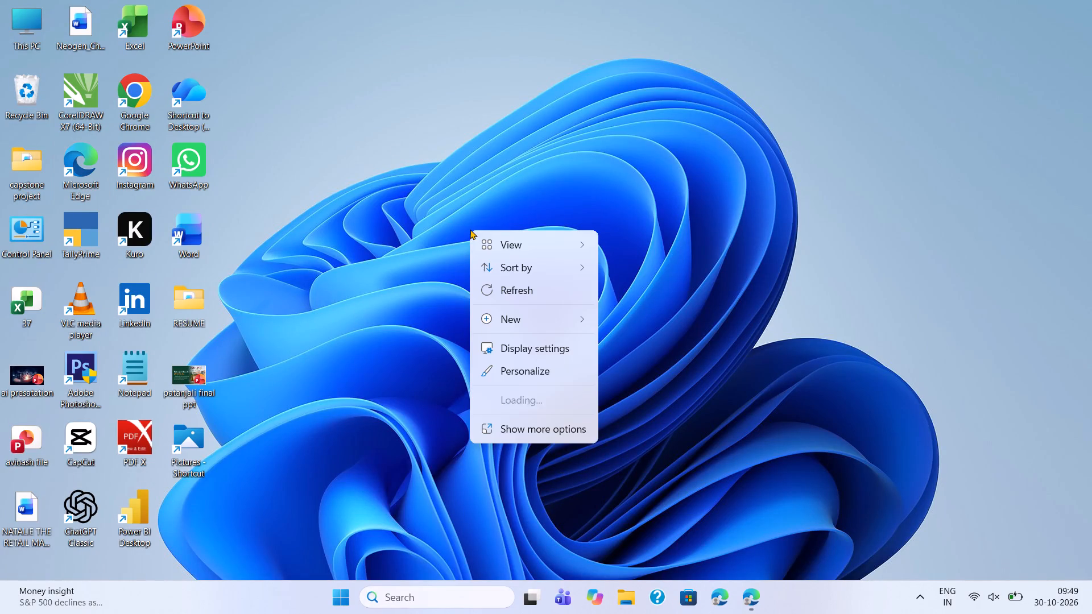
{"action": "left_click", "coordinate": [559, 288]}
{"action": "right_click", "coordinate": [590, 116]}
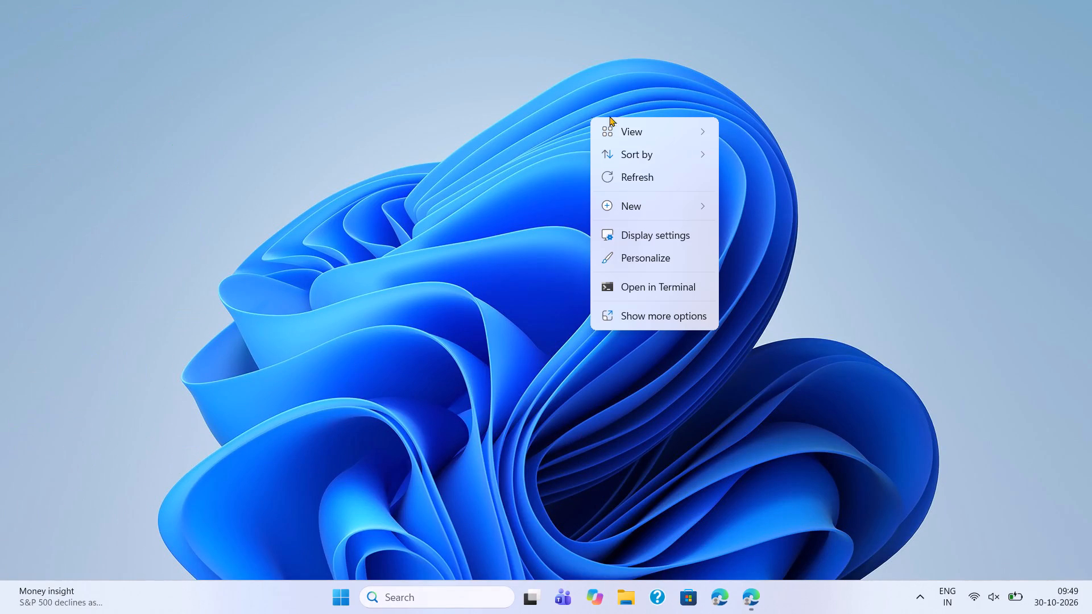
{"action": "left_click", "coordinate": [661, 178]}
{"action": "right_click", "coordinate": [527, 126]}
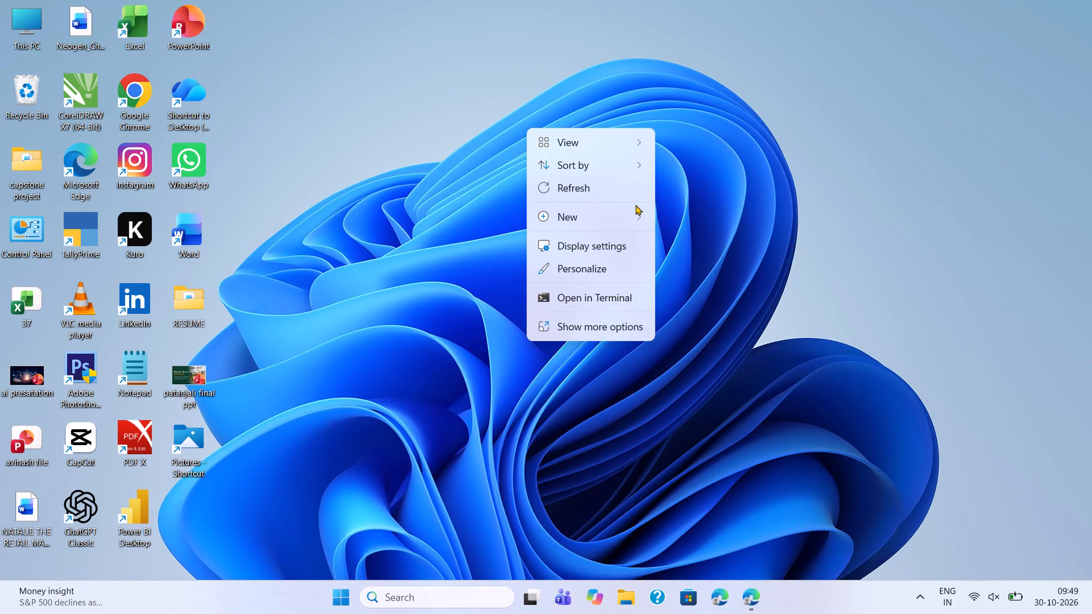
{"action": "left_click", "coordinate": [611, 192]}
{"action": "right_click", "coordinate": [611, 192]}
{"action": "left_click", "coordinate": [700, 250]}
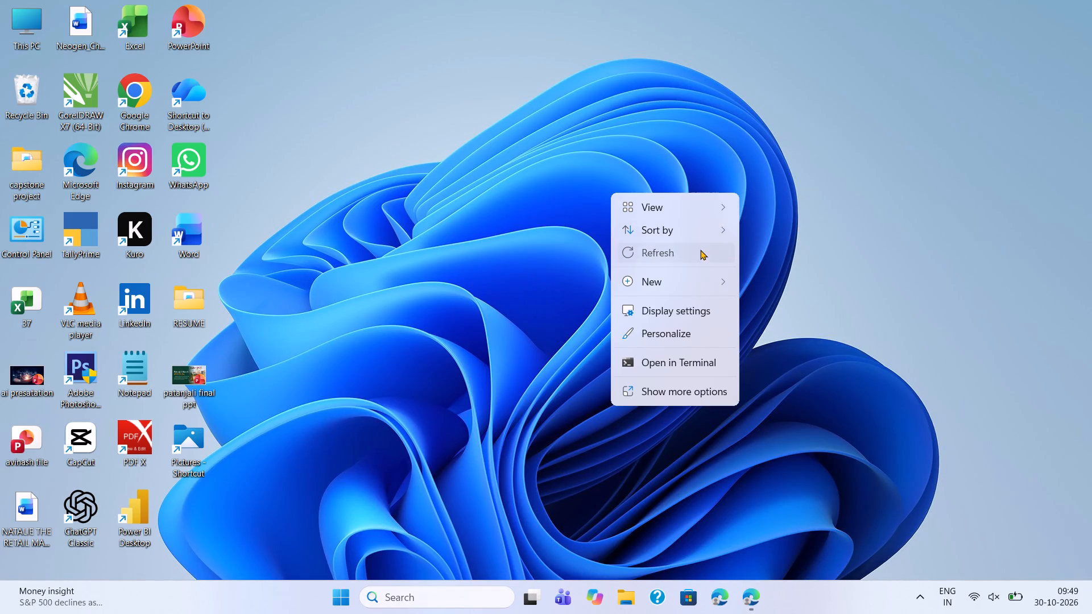
Switch to Microsoft Edge, search Screener for "vijay" and open the Vijaya Diagnostic Centre Ltd company page.
{"action": "left_click", "coordinate": [748, 551]}
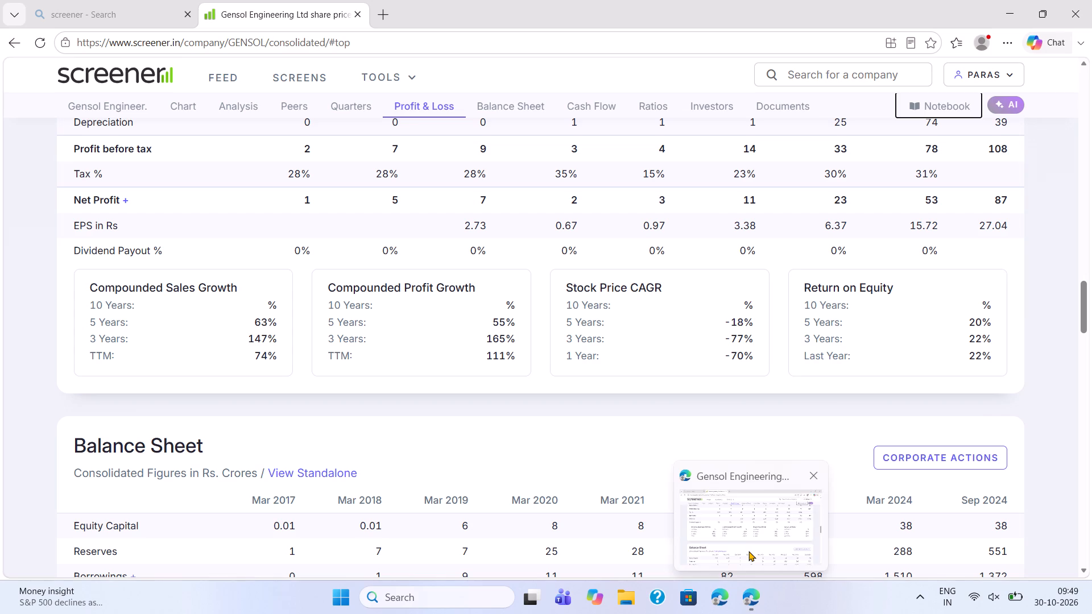
{"action": "scroll", "coordinate": [710, 291], "scroll_direction": "up", "scroll_amount": 14}
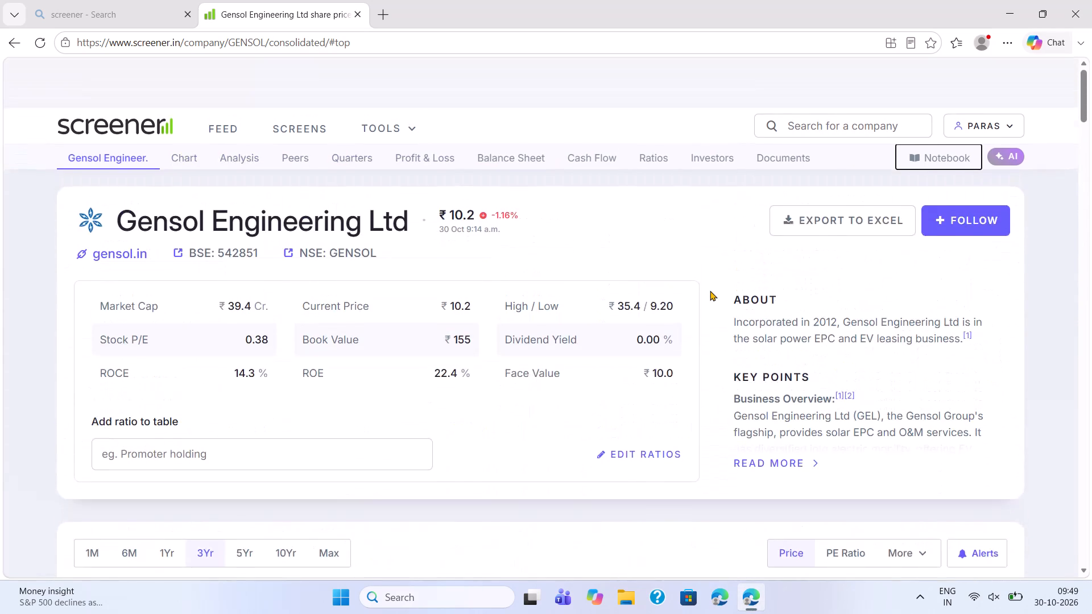
{"action": "scroll", "coordinate": [710, 291], "scroll_direction": "up", "scroll_amount": 2}
{"action": "left_click", "coordinate": [822, 74]}
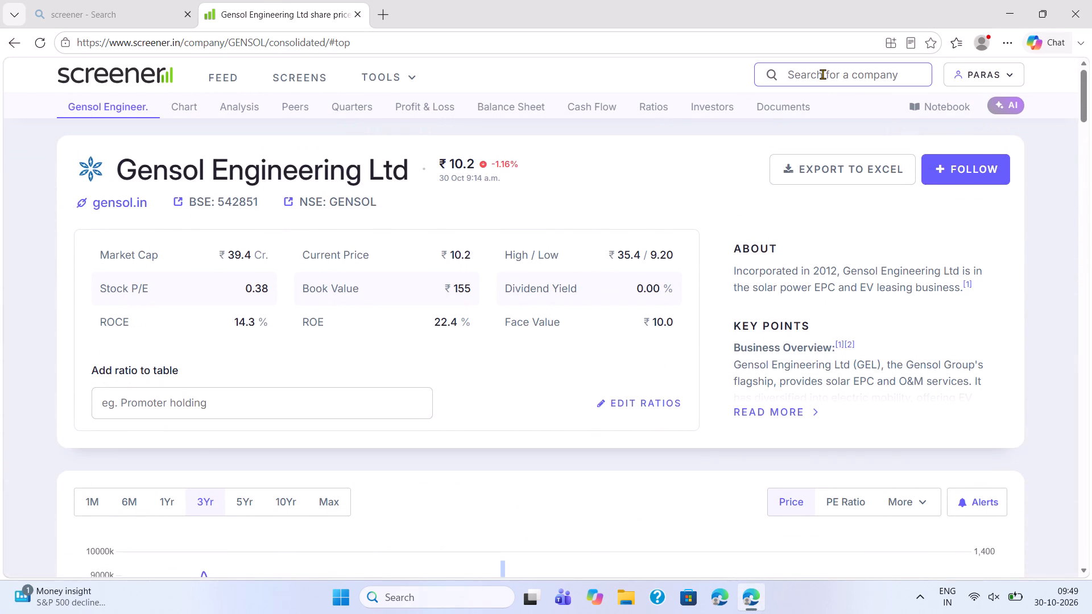
{"action": "left_click", "coordinate": [822, 74]}
{"action": "type", "text": "vijay"}
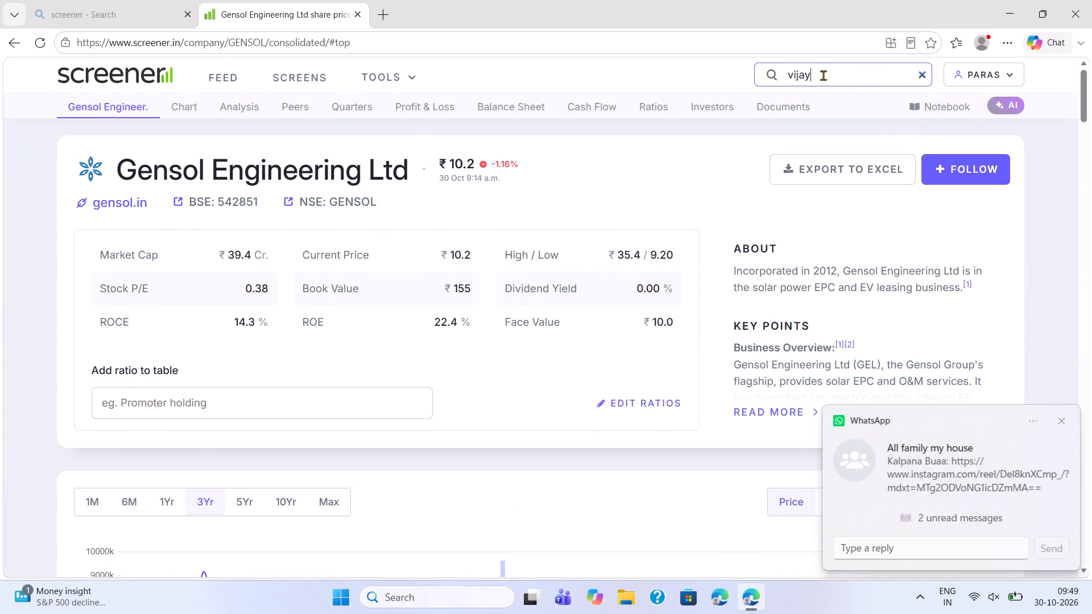
{"action": "left_click", "coordinate": [2, 47]}
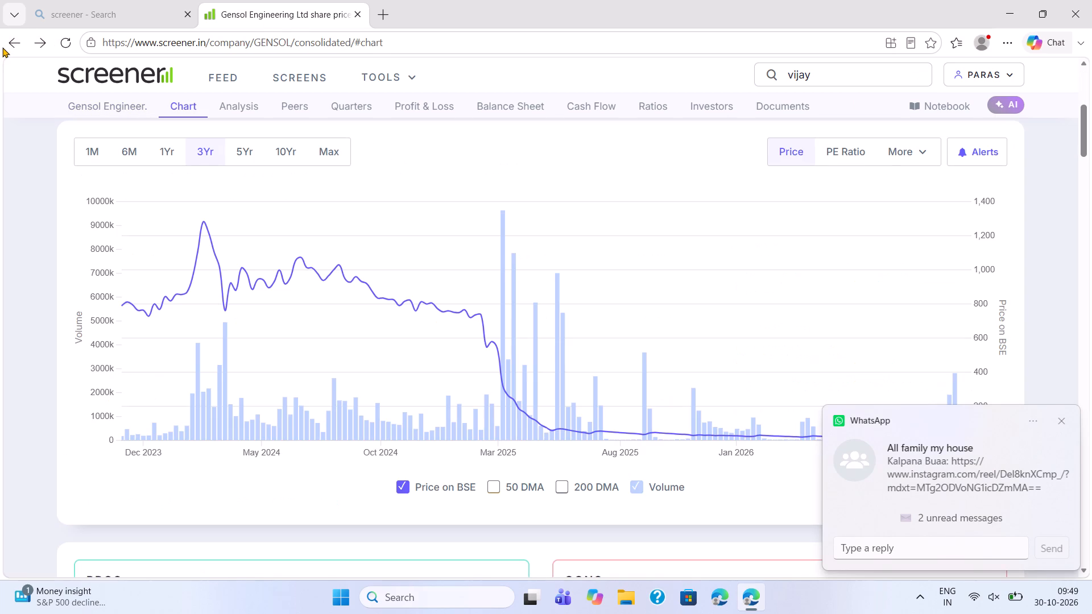
{"action": "left_click", "coordinate": [14, 45]}
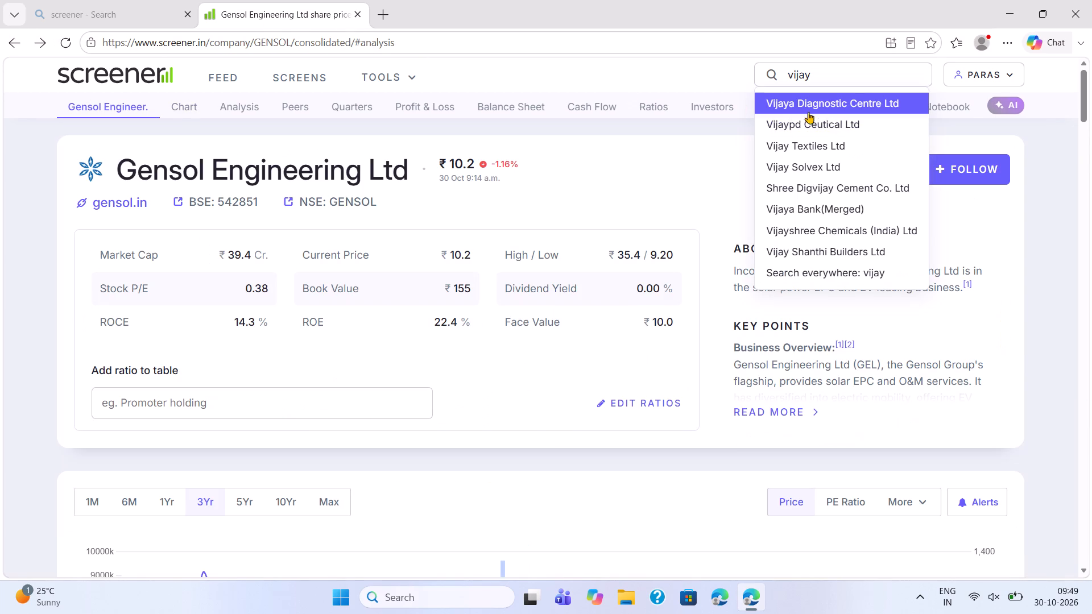
{"action": "left_click", "coordinate": [841, 100]}
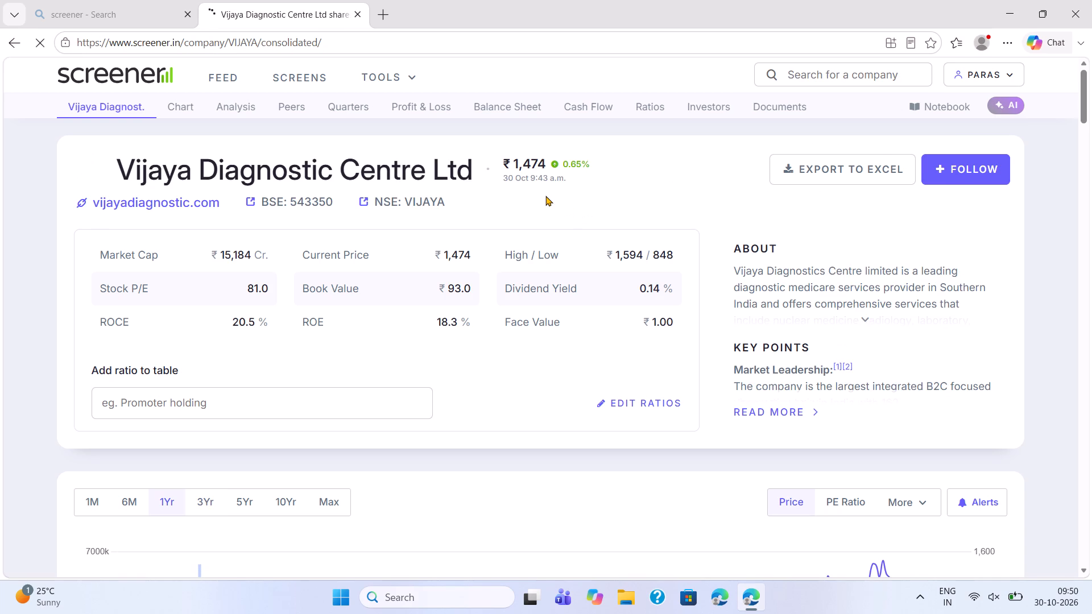
Look through the Vijaya Diagnostic Centre Ltd company page, including its Quarterly Results.
{"action": "scroll", "coordinate": [545, 196], "scroll_direction": "down", "scroll_amount": 10}
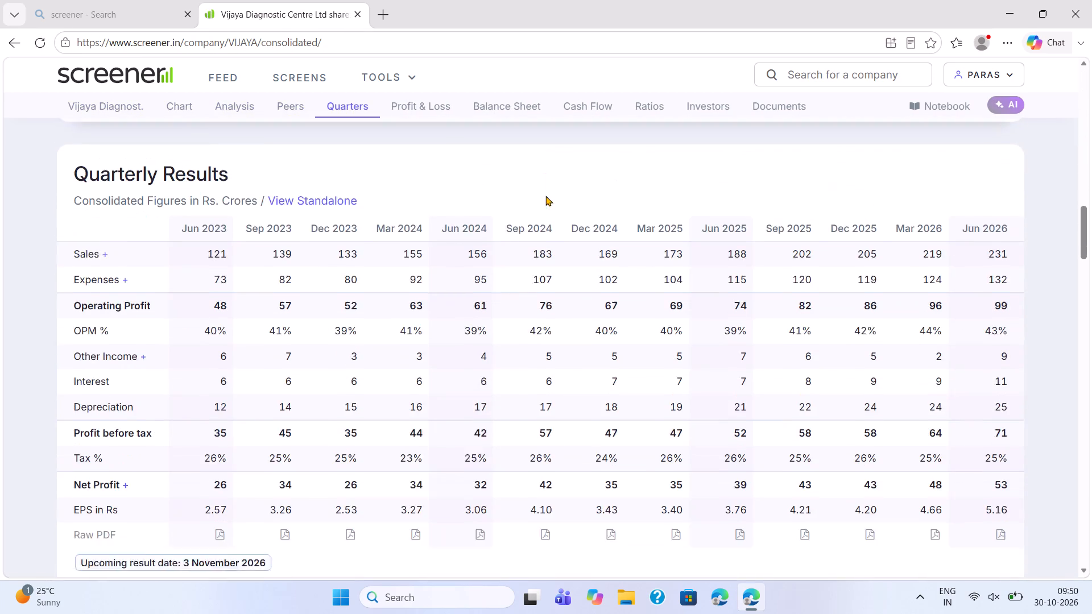
{"action": "scroll", "coordinate": [545, 196], "scroll_direction": "down", "scroll_amount": 7}
{"action": "scroll", "coordinate": [545, 196], "scroll_direction": "up", "scroll_amount": 8}
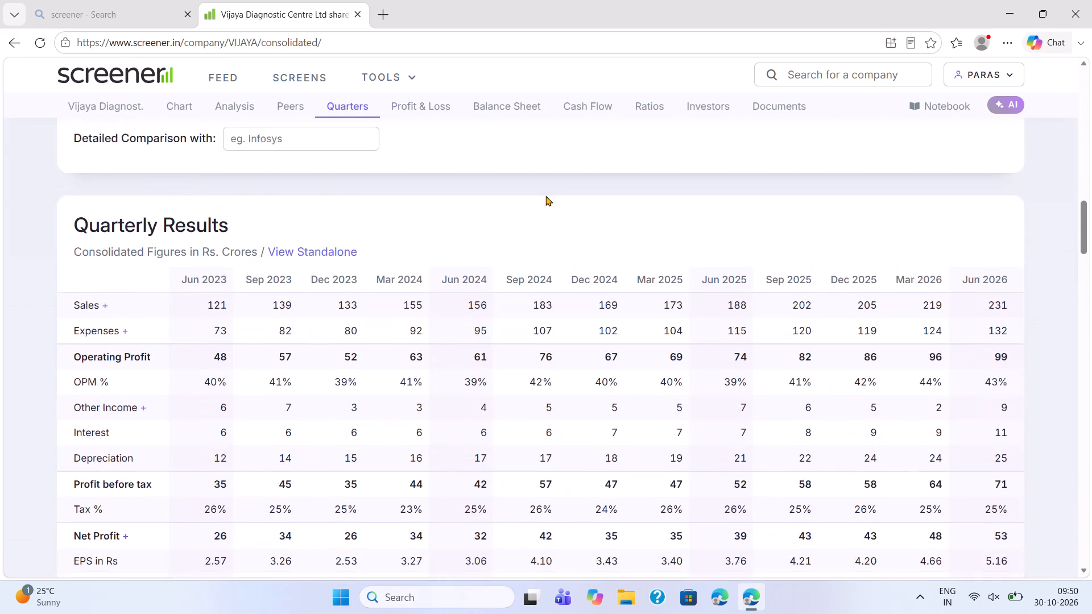
{"action": "scroll", "coordinate": [545, 196], "scroll_direction": "up", "scroll_amount": 5}
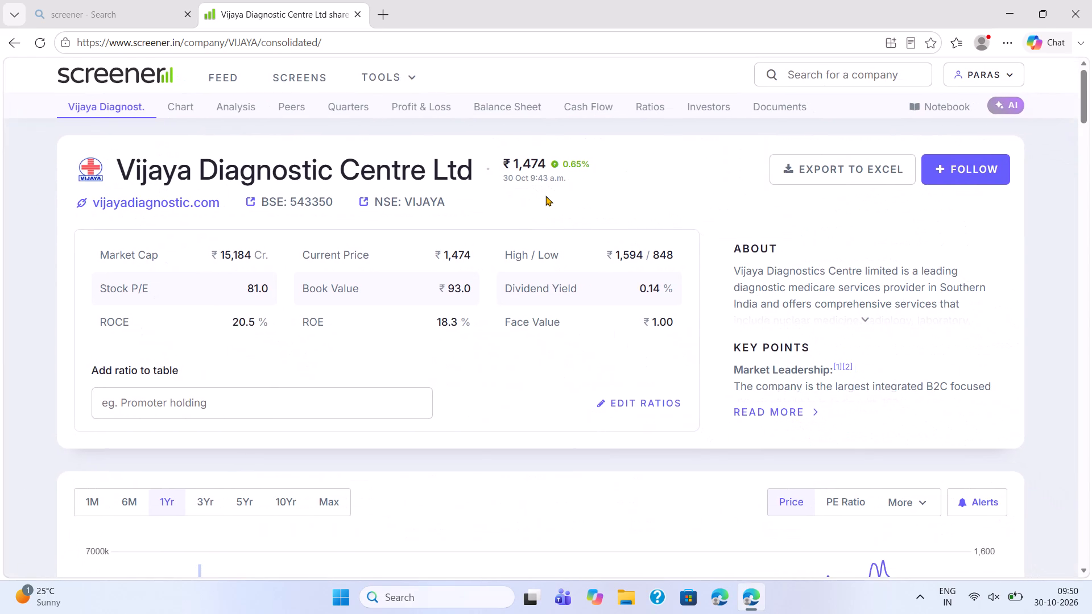
Export the Vijaya Diagnostic Centre Ltd financial data to Excel and open the downloaded workbook.
{"action": "left_click", "coordinate": [864, 170]}
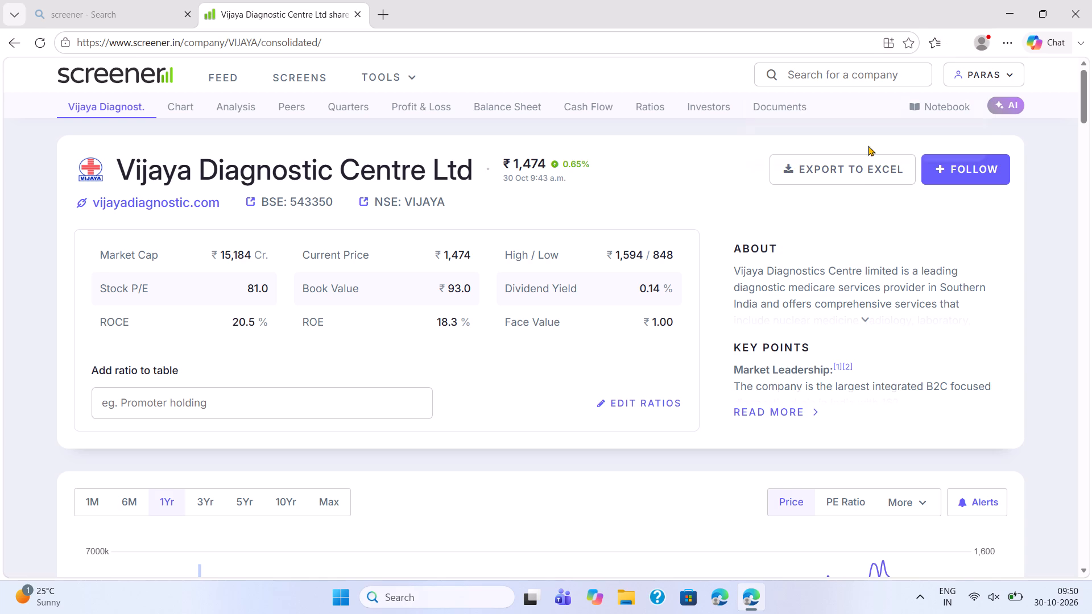
{"action": "left_click", "coordinate": [847, 109]}
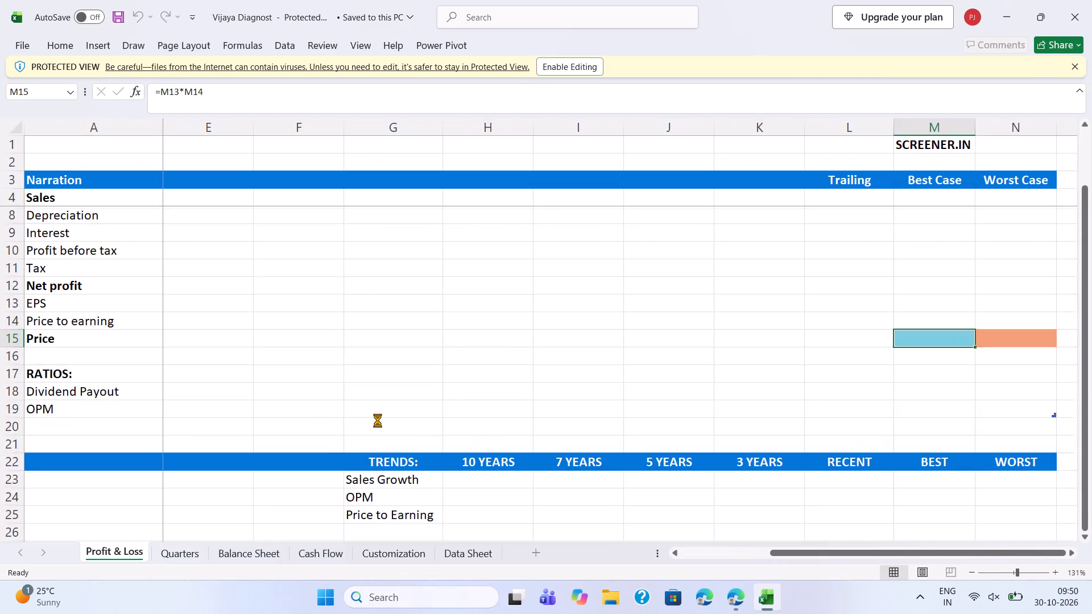
Look through the Profit & Loss, Quarters and Balance Sheet sheets of the exported workbook.
{"action": "scroll", "coordinate": [378, 420], "scroll_direction": "up", "scroll_amount": 7}
{"action": "scroll", "coordinate": [378, 420], "scroll_direction": "down", "scroll_amount": 7}
{"action": "scroll", "coordinate": [378, 420], "scroll_direction": "up", "scroll_amount": 4}
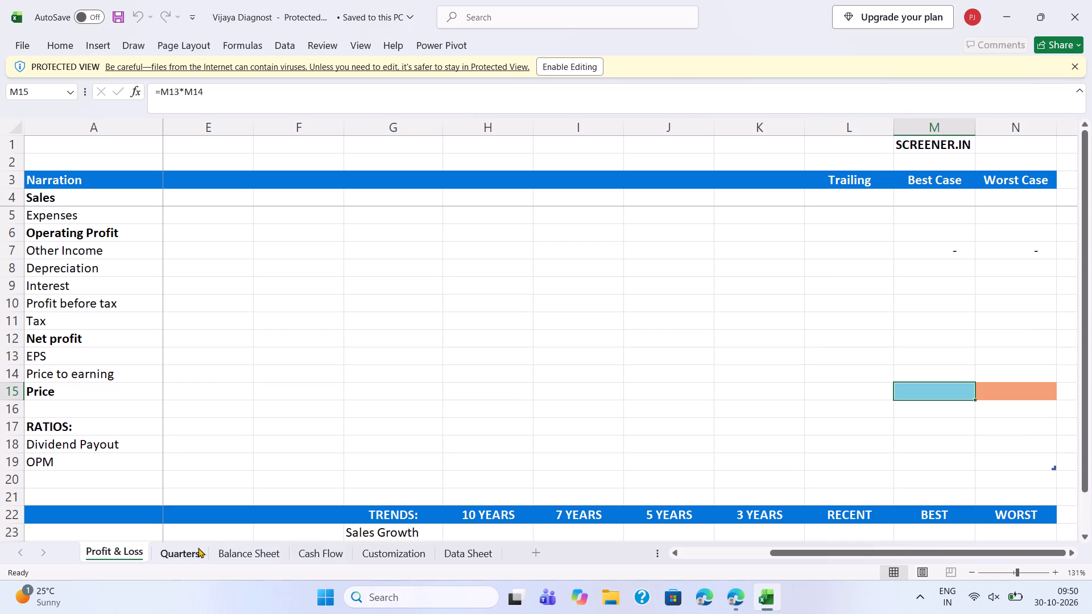
{"action": "left_click", "coordinate": [185, 559]}
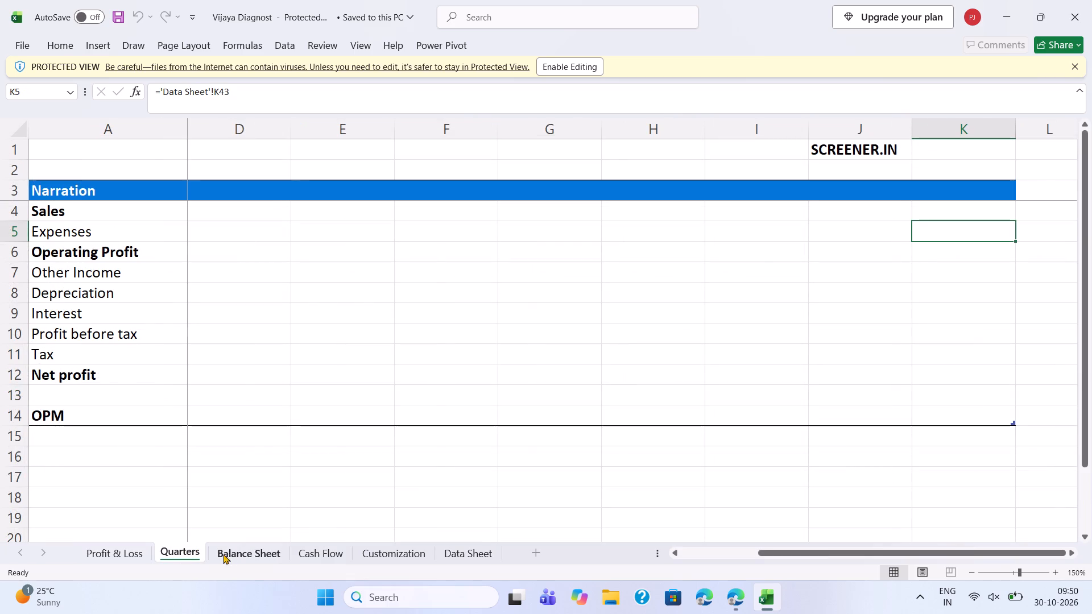
{"action": "left_click", "coordinate": [247, 554]}
{"action": "scroll", "coordinate": [247, 554], "scroll_direction": "down", "scroll_amount": 3, "text": "ctrl"}
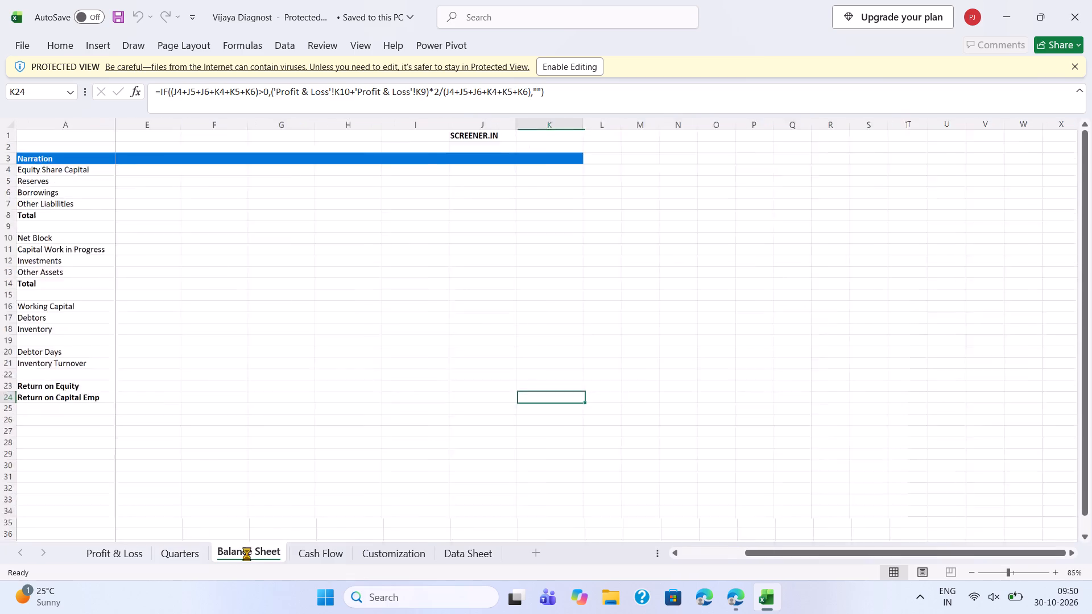
Enable editing for the exported workbook opened in Protected View.
{"action": "left_click", "coordinate": [554, 65]}
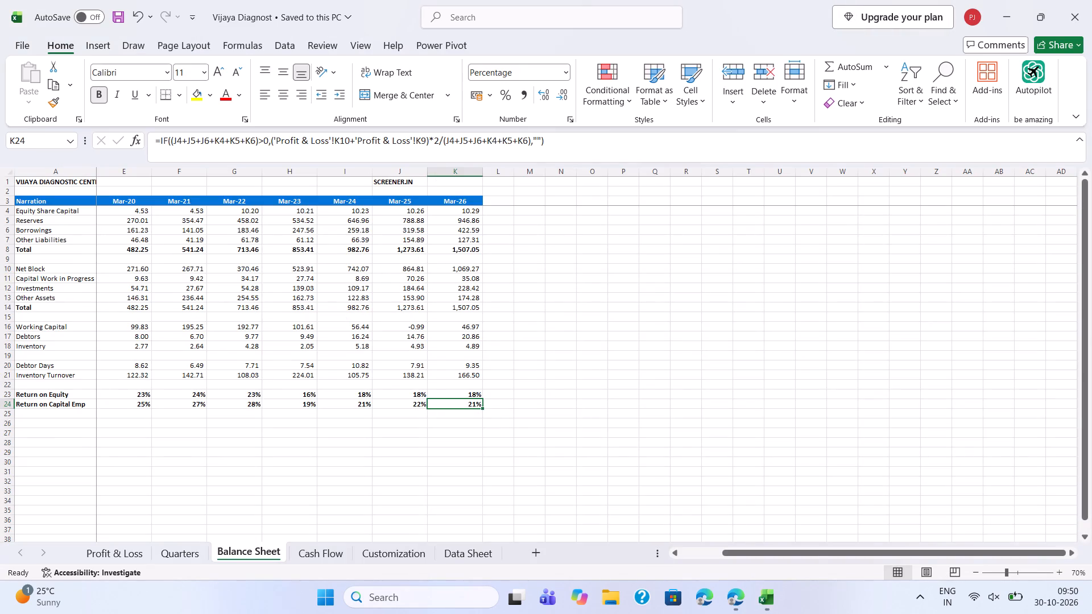
Examine the figures on the Balance Sheet, Quarters and Cash Flow sheets.
{"action": "scroll", "coordinate": [434, 246], "scroll_direction": "down", "scroll_amount": 2}
{"action": "scroll", "coordinate": [434, 246], "scroll_direction": "up", "scroll_amount": 3}
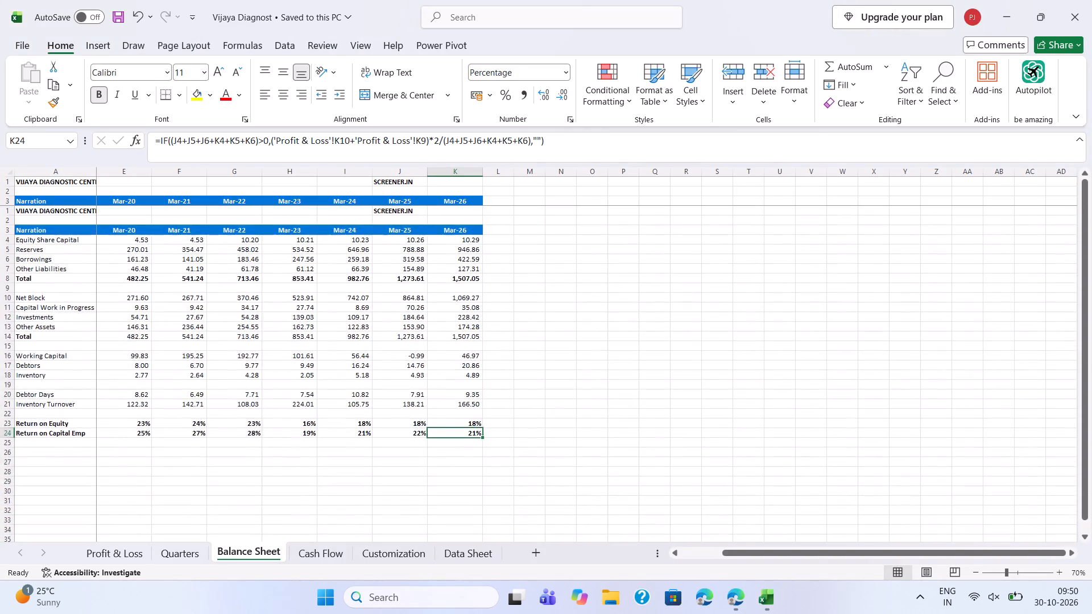
{"action": "left_click", "coordinate": [188, 554]}
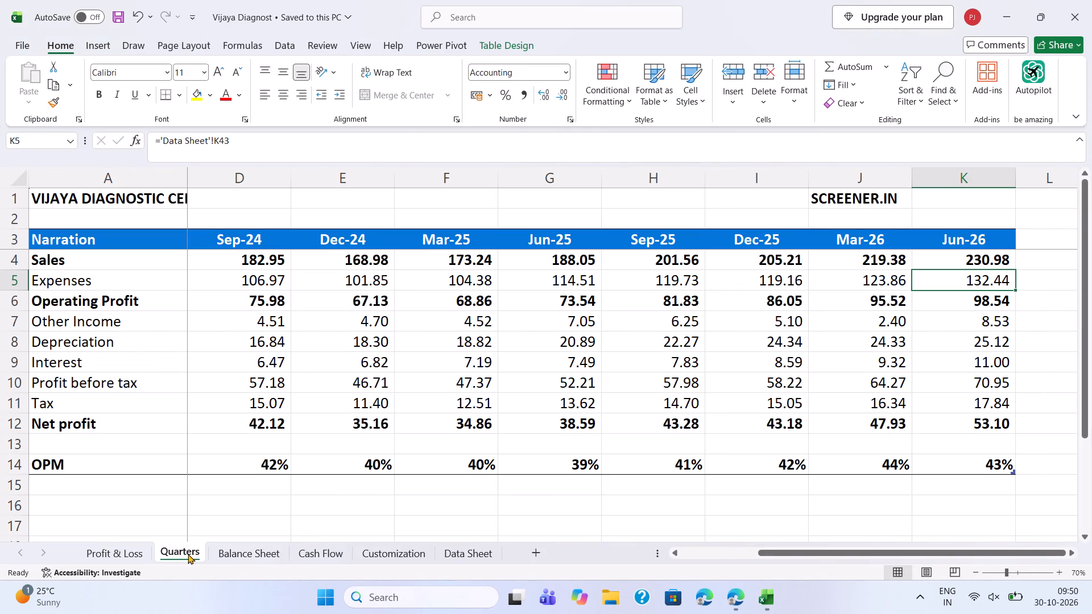
{"action": "left_click", "coordinate": [319, 551]}
{"action": "scroll", "coordinate": [370, 550], "scroll_direction": "left", "scroll_amount": 5}
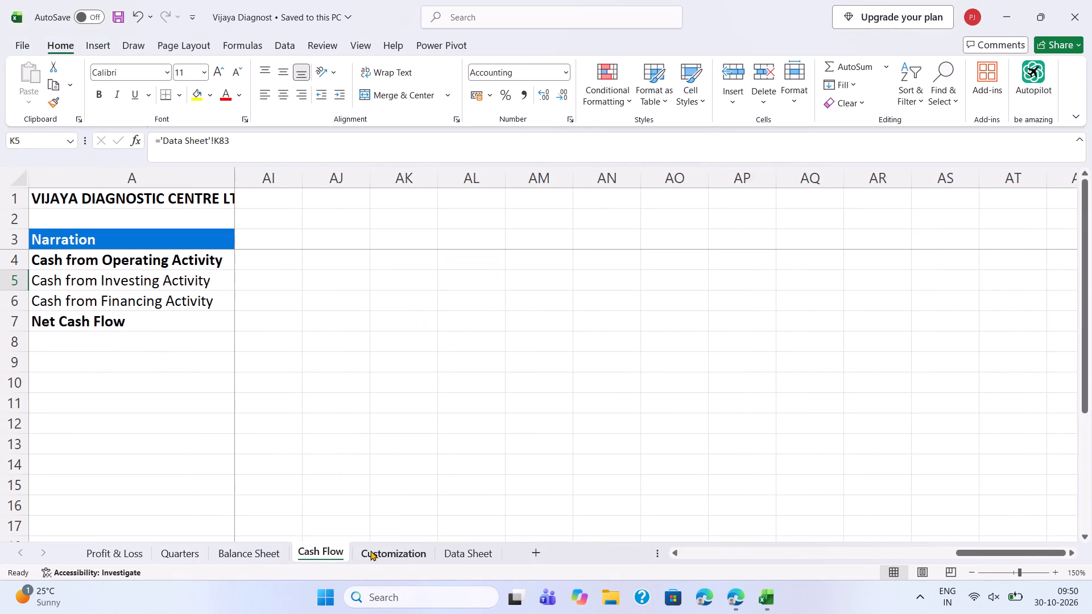
{"action": "scroll", "coordinate": [370, 550], "scroll_direction": "right", "scroll_amount": 9}
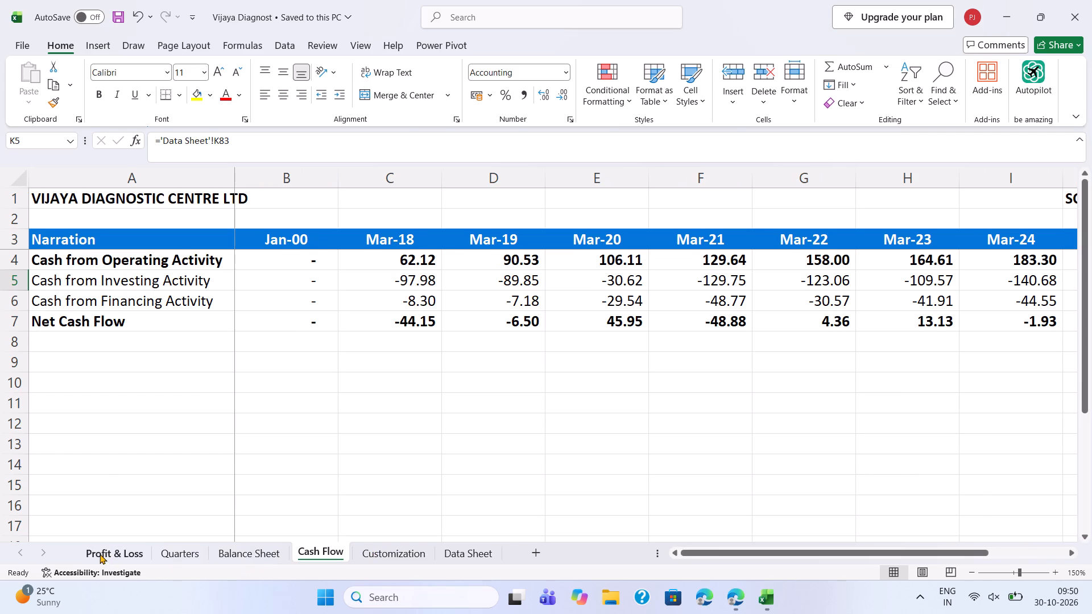
Examine the Profit & Loss sheet's yearly figures, the Trailing, Best Case and Worst Case columns, and the Trends table.
{"action": "left_click", "coordinate": [100, 554]}
{"action": "scroll", "coordinate": [309, 306], "scroll_direction": "right", "scroll_amount": 3}
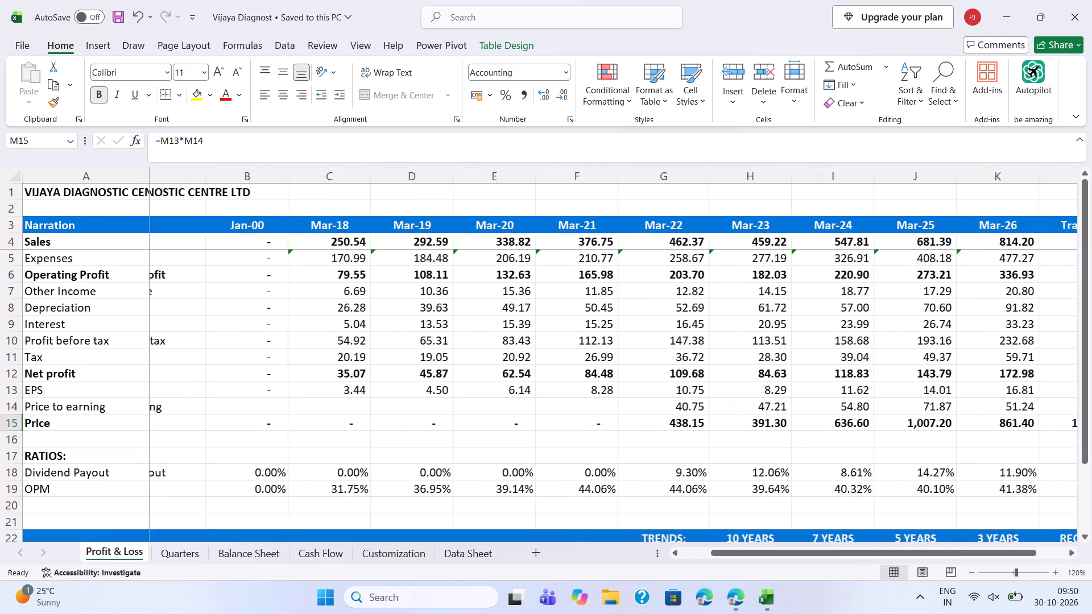
{"action": "scroll", "coordinate": [309, 306], "scroll_direction": "right", "scroll_amount": 2}
{"action": "scroll", "coordinate": [309, 306], "scroll_direction": "down", "scroll_amount": 1}
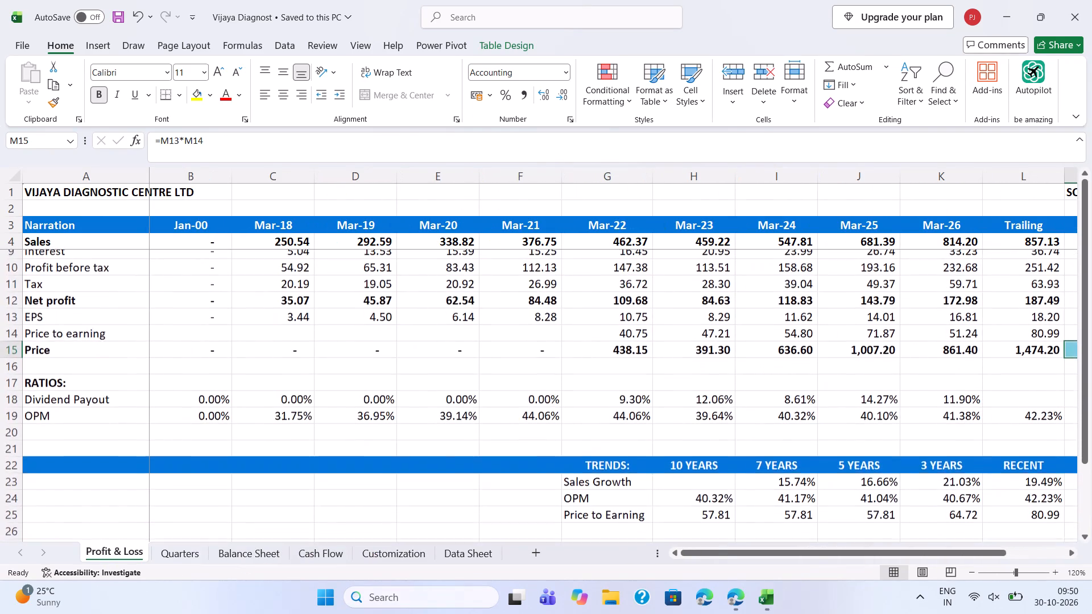
{"action": "scroll", "coordinate": [309, 306], "scroll_direction": "up", "scroll_amount": 1}
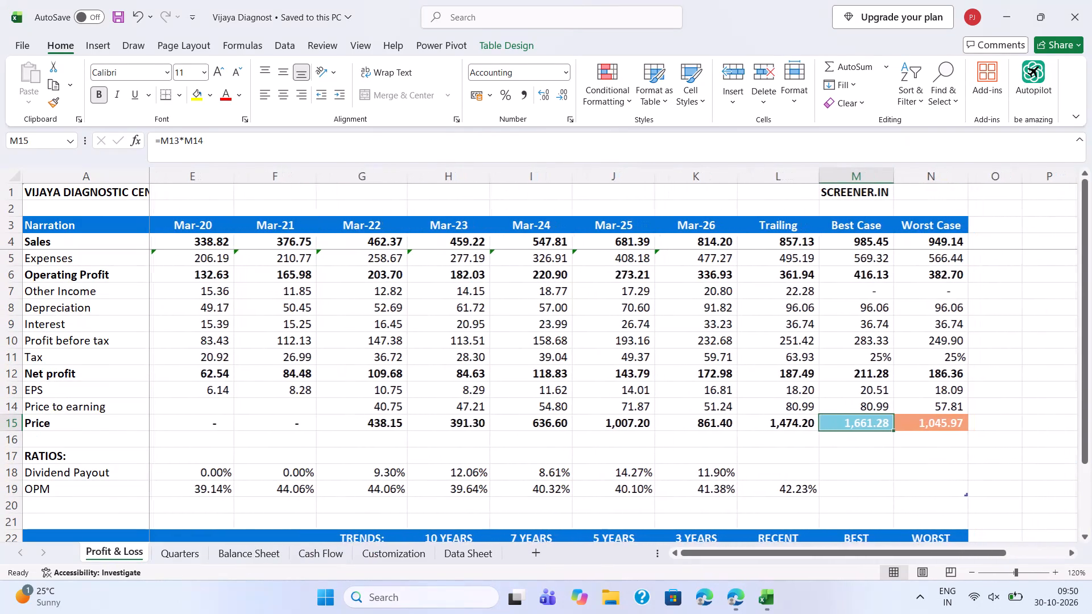
{"action": "scroll", "coordinate": [309, 306], "scroll_direction": "left", "scroll_amount": 2}
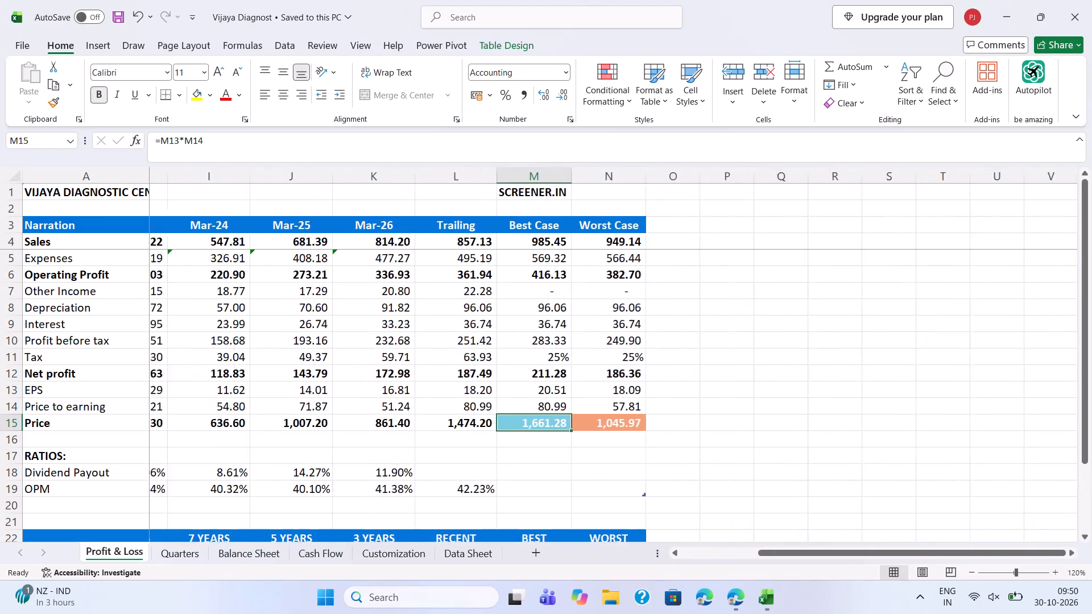
{"action": "scroll", "coordinate": [309, 306], "scroll_direction": "right", "scroll_amount": 5}
{"action": "scroll", "coordinate": [309, 306], "scroll_direction": "up", "scroll_amount": 1}
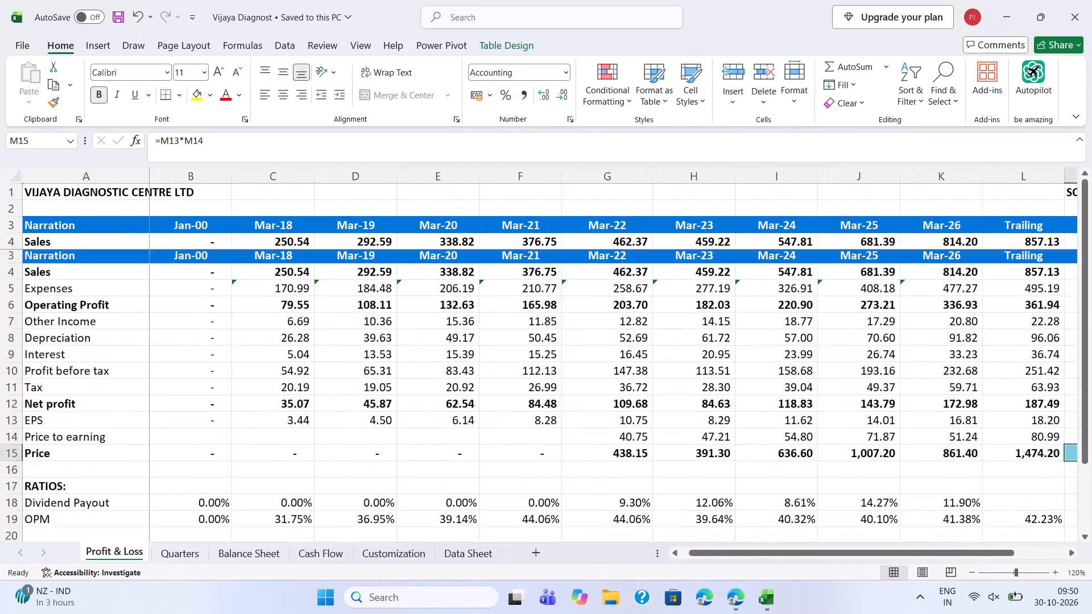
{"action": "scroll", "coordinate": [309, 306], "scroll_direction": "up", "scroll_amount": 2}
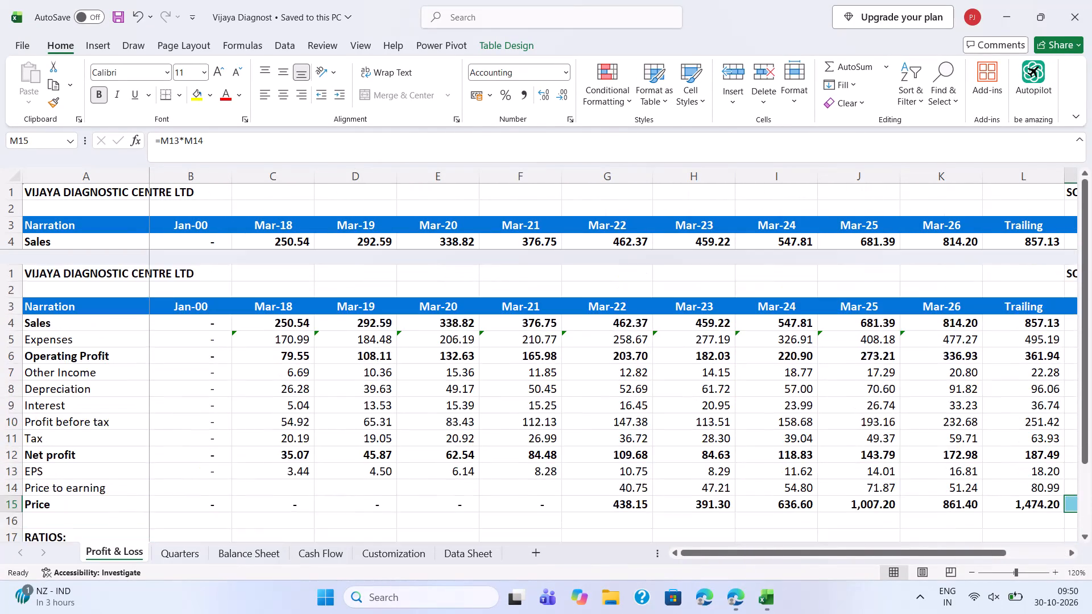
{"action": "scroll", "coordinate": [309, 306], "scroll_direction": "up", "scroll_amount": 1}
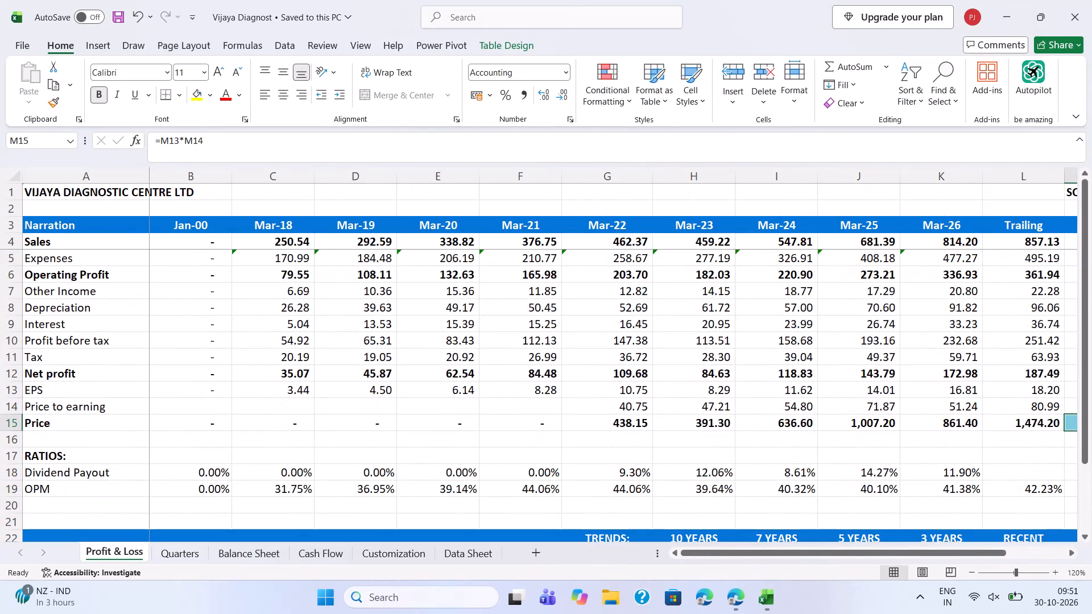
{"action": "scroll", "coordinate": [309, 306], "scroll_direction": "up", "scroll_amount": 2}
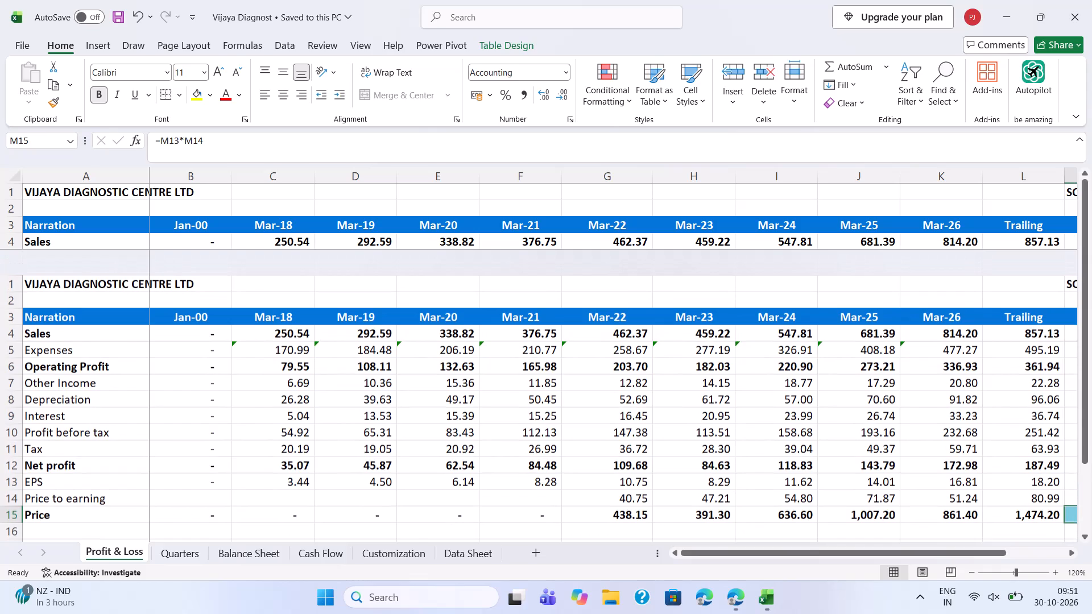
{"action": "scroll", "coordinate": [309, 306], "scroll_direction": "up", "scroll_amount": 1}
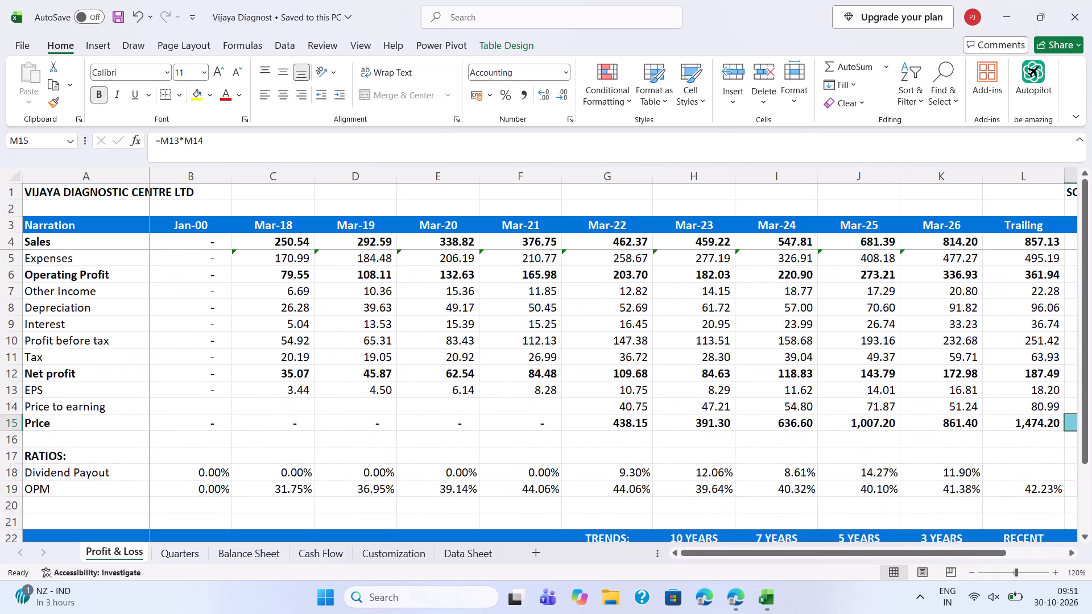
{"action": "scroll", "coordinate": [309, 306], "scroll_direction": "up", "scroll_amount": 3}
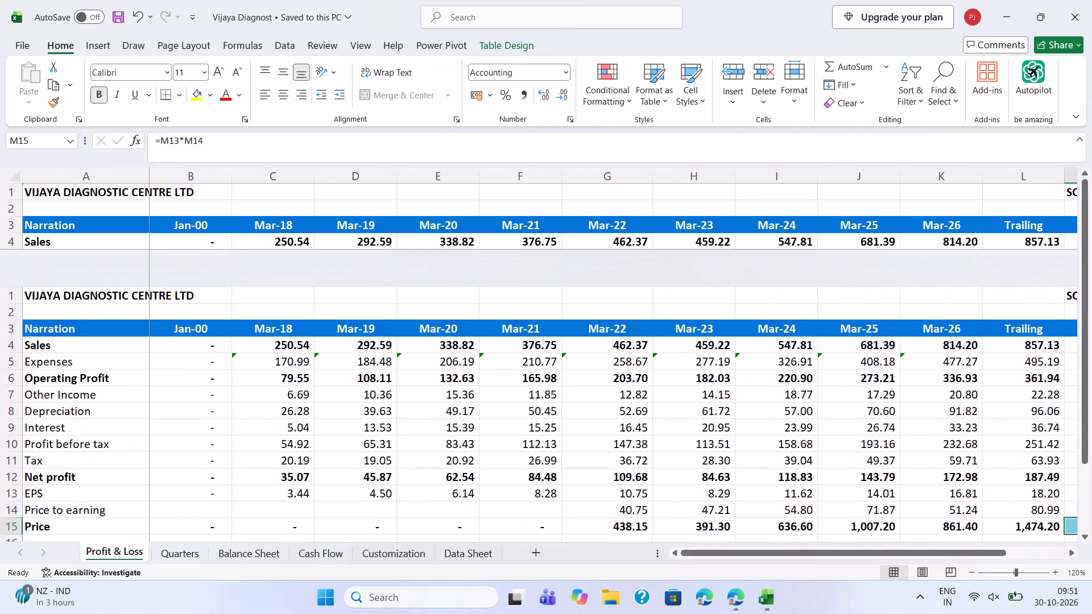
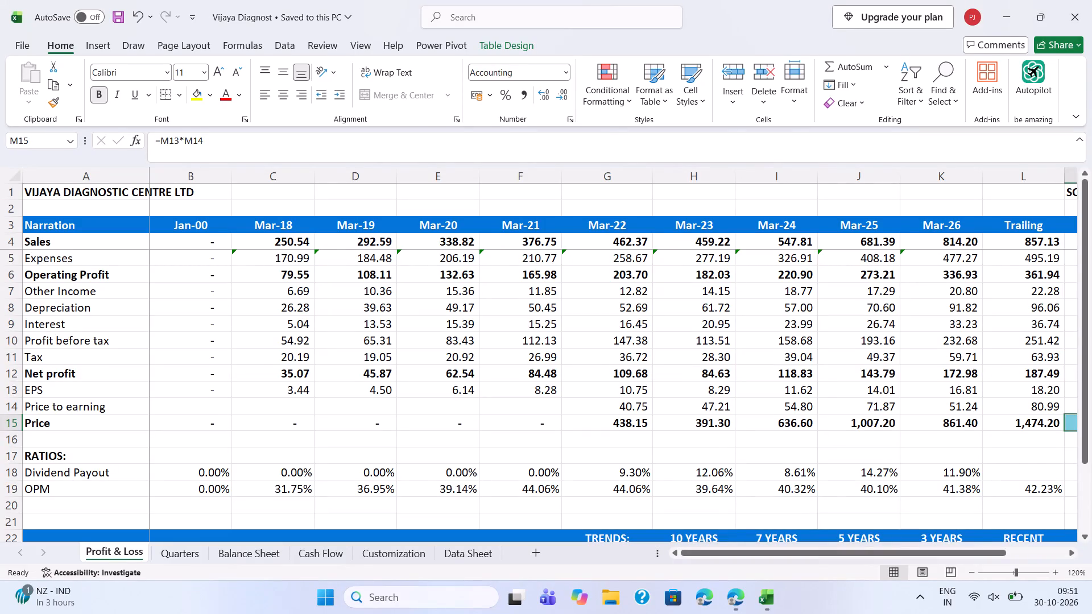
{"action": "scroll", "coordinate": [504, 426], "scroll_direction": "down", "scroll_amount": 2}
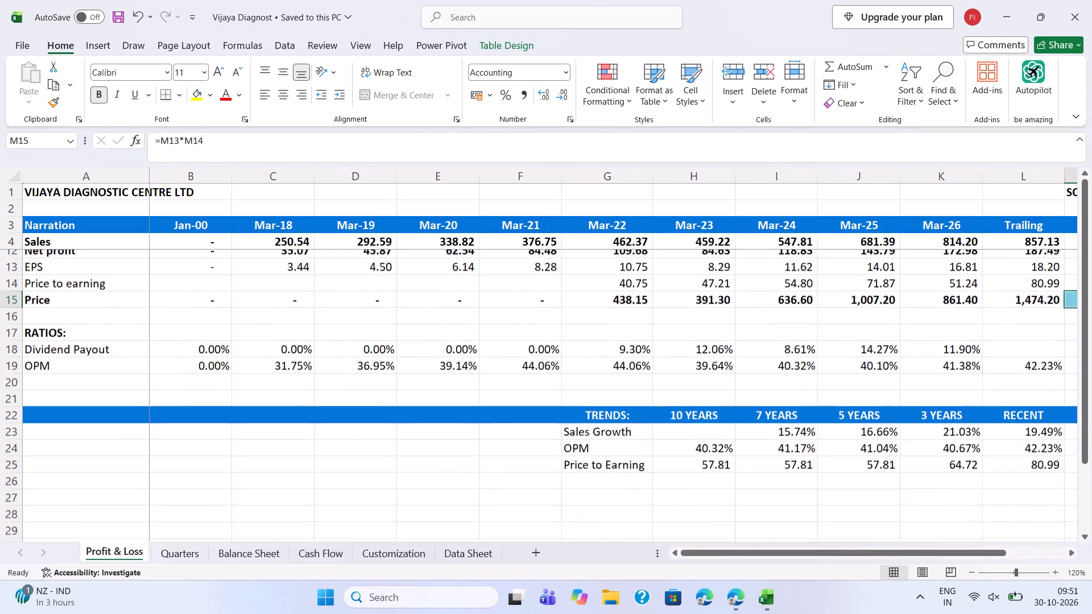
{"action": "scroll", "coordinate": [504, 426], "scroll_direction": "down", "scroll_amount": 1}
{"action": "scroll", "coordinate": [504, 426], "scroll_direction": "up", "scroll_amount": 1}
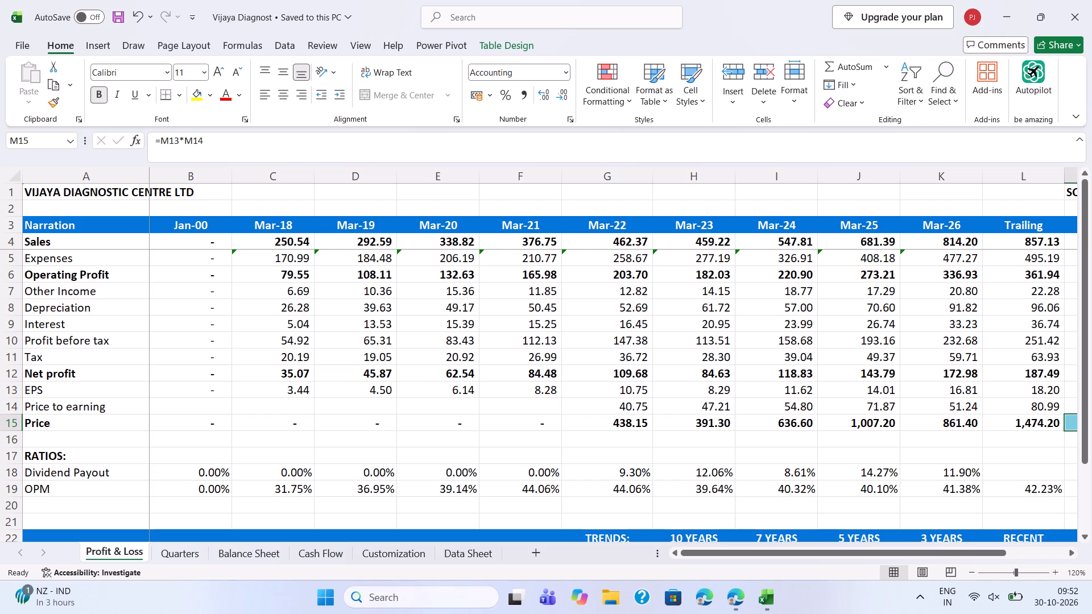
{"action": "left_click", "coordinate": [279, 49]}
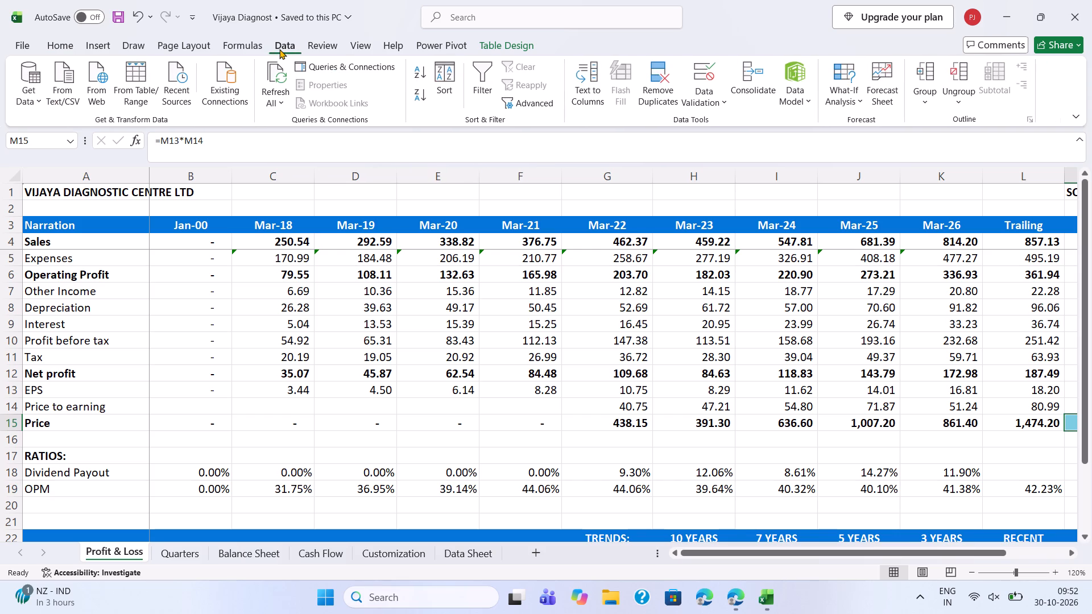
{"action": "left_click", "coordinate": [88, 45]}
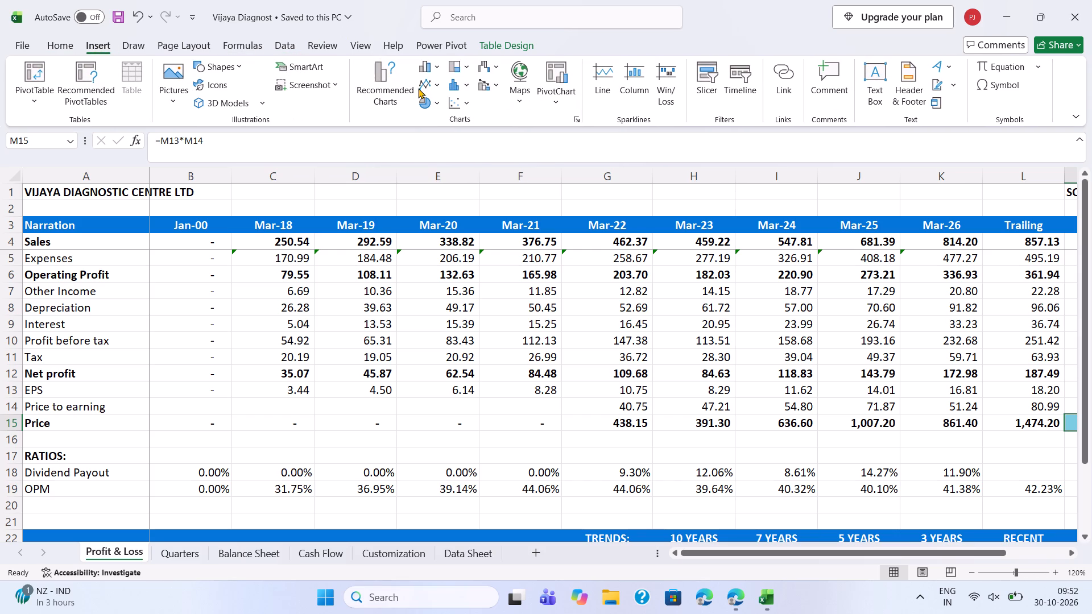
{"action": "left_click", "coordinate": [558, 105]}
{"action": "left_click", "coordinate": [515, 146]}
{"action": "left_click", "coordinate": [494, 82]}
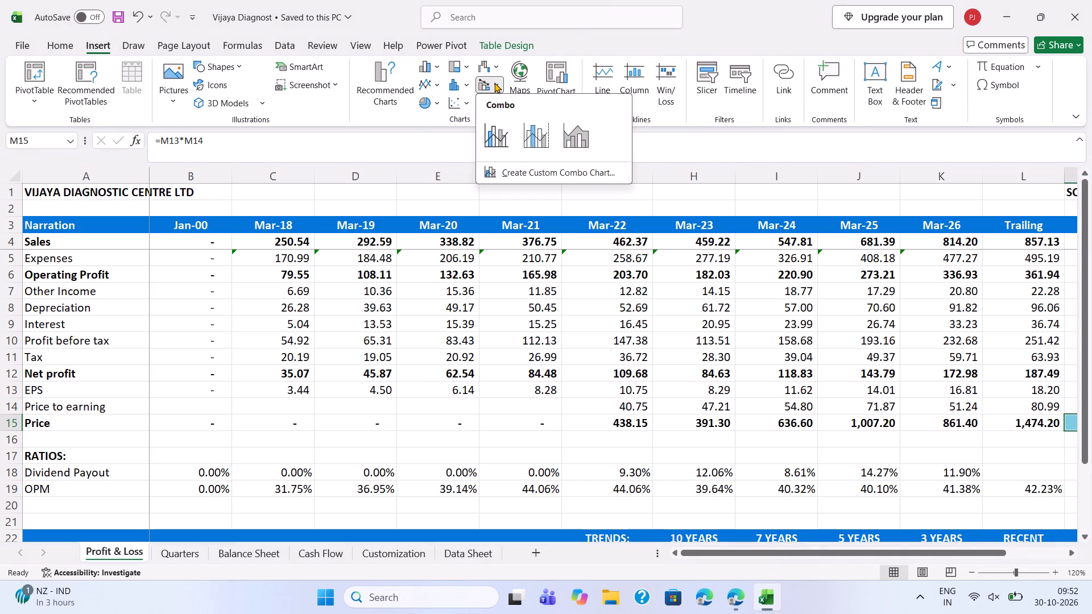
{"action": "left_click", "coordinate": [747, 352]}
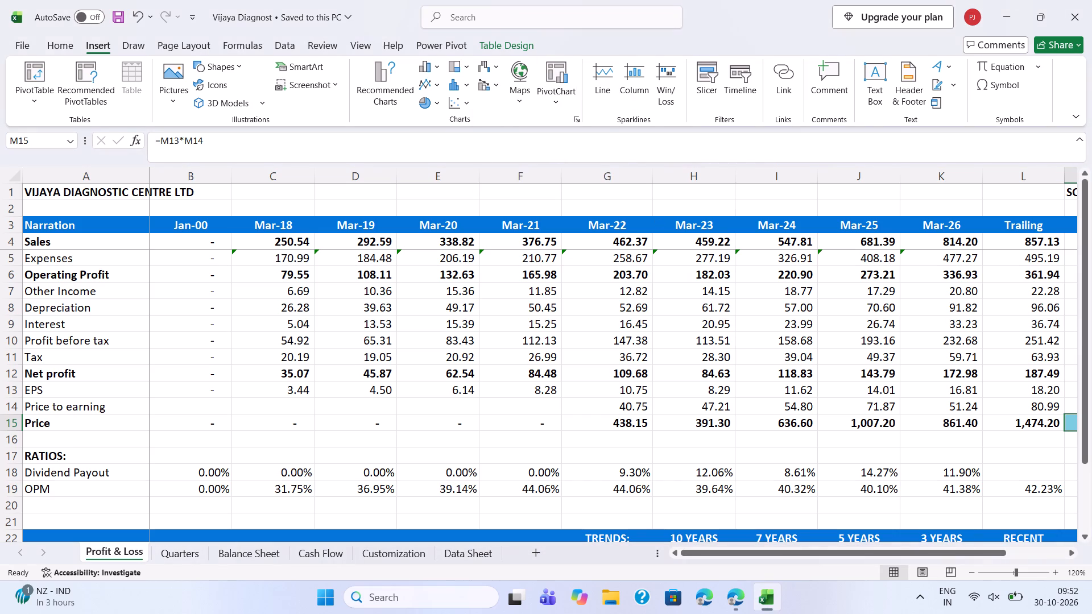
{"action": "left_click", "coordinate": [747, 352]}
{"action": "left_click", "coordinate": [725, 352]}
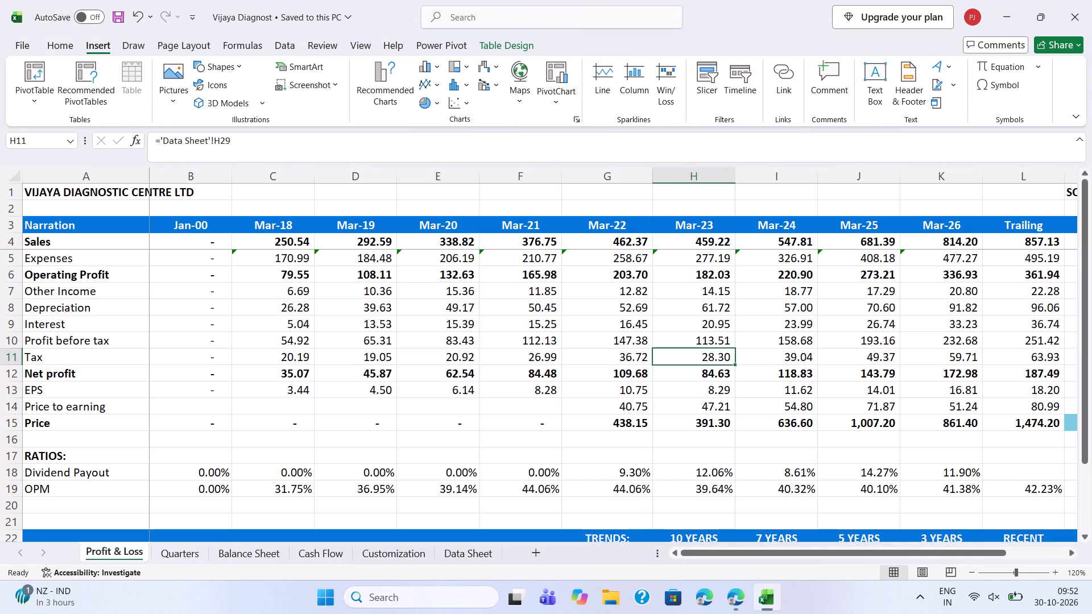
Examine the Profit & Loss sheet's Tax row from Mar-23 back to Mar-18, and the Mar-18 entries between Price to earning and Operating Profit.
{"action": "key", "text": "Left"}
{"action": "key", "text": "Left"}
{"action": "key", "text": "Left"}
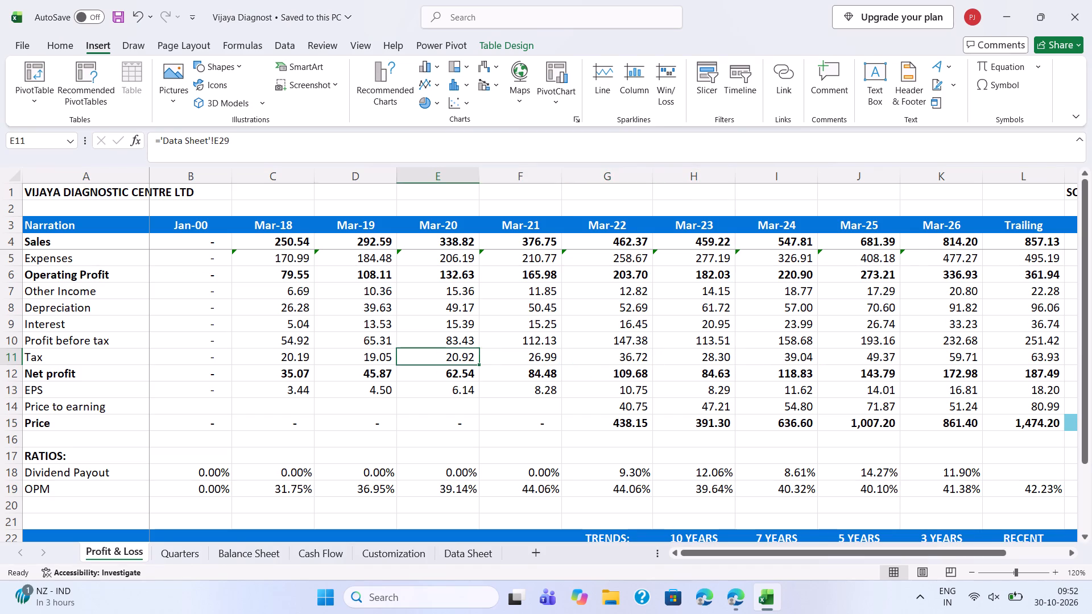
{"action": "key", "text": "Left"}
{"action": "key", "text": "Left"}
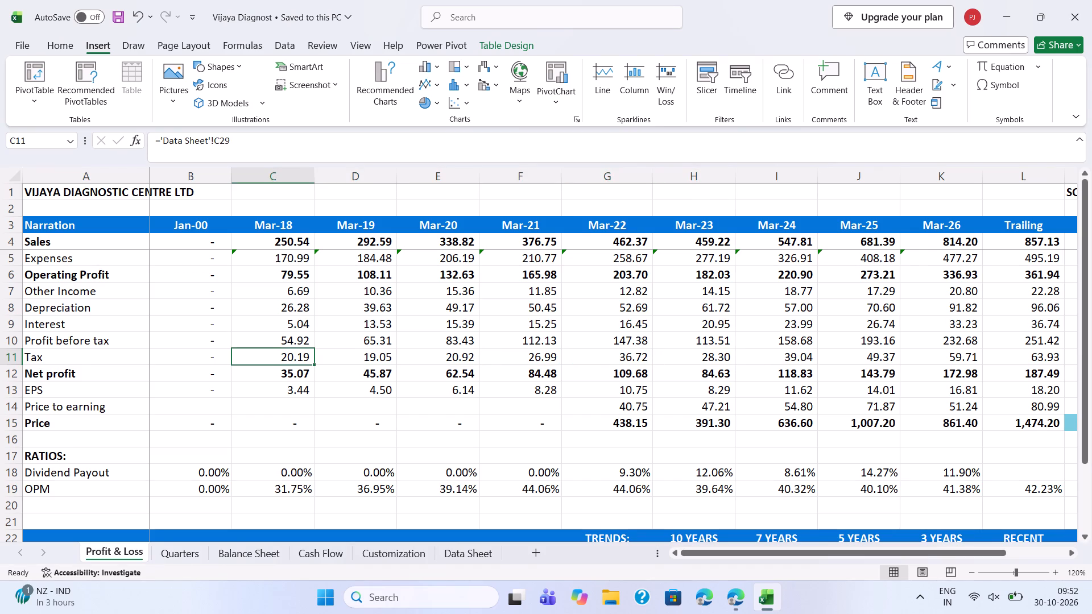
{"action": "key", "text": "Down"}
{"action": "key", "text": "Down"}
{"action": "key", "text": "Down"}
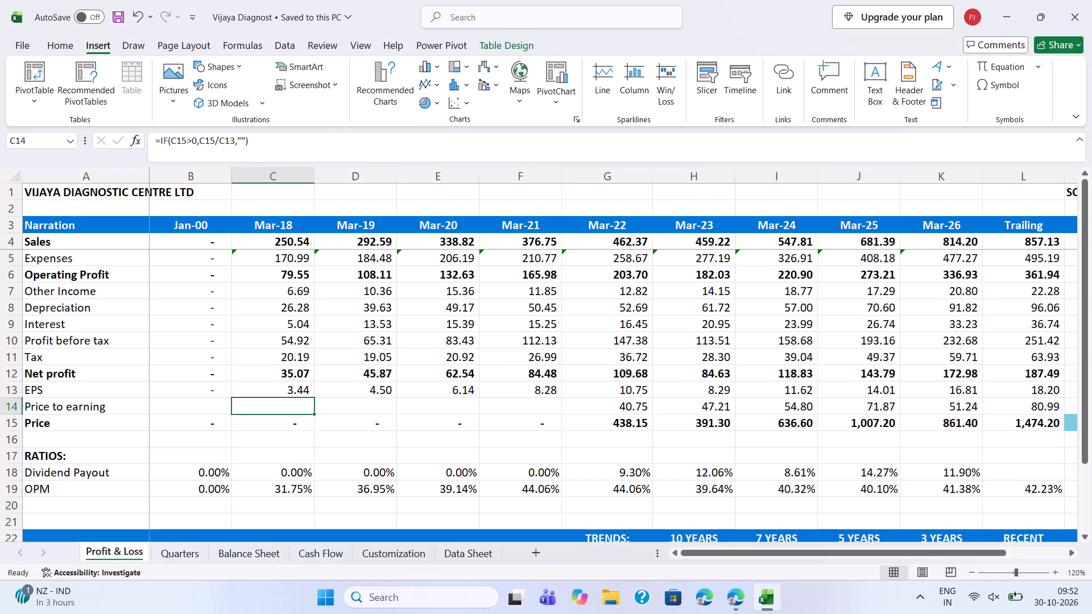
{"action": "key", "text": "Up"}
{"action": "key", "text": "Up"}
{"action": "key", "text": "Up"}
{"action": "key", "text": "Up"}
{"action": "key", "text": "Up"}
{"action": "key", "text": "Up"}
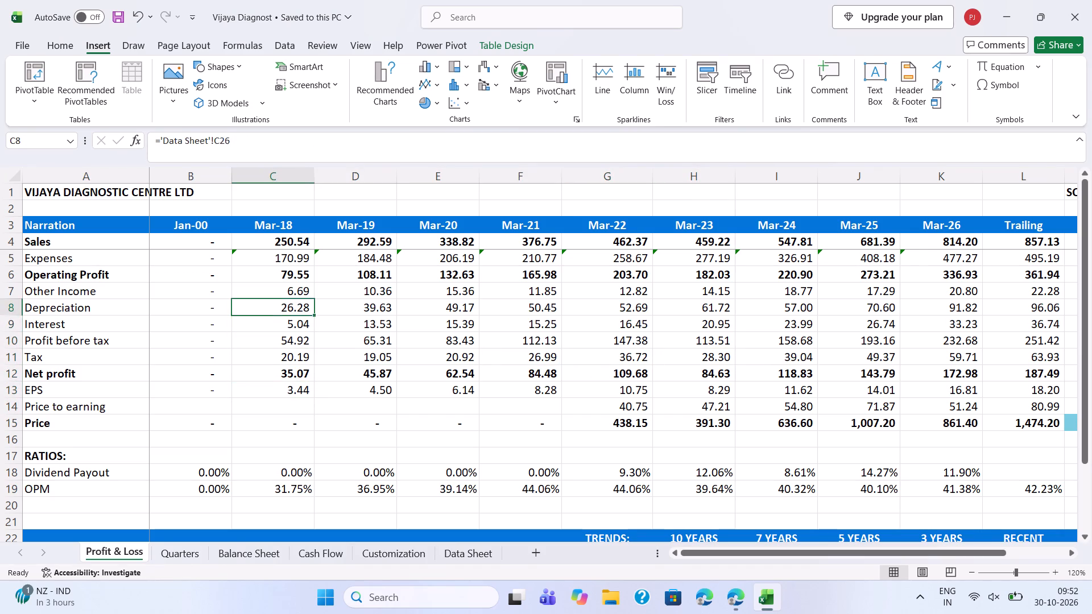
{"action": "key", "text": "Up"}
{"action": "key", "text": "Up"}
{"action": "key", "text": "Right"}
{"action": "key", "text": "Left"}
{"action": "key", "text": "Left"}
{"action": "key", "text": "Left"}
{"action": "key", "text": "Left"}
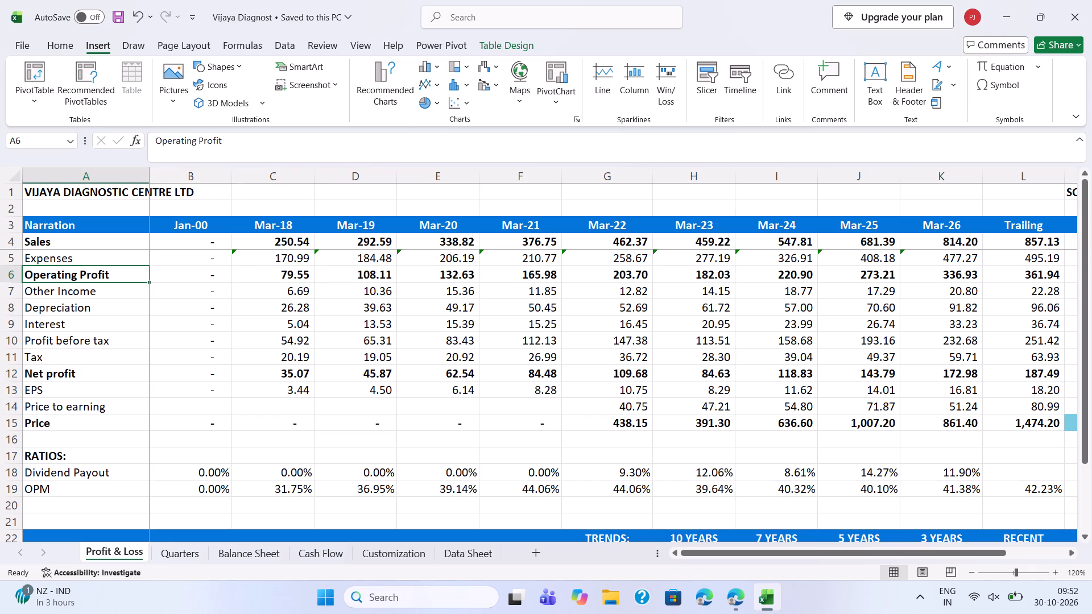
{"action": "key", "text": "Left"}
{"action": "key", "text": "Left"}
{"action": "key", "text": "Left"}
Examine the Profit & Loss sheet's Depreciation row through Mar-24, the Mar-24 entries down to Price, and the Price row back to Jan-00.
{"action": "key", "text": "Down"}
{"action": "key", "text": "Down"}
{"action": "key", "text": "Right"}
{"action": "key", "text": "Right"}
{"action": "key", "text": "Right"}
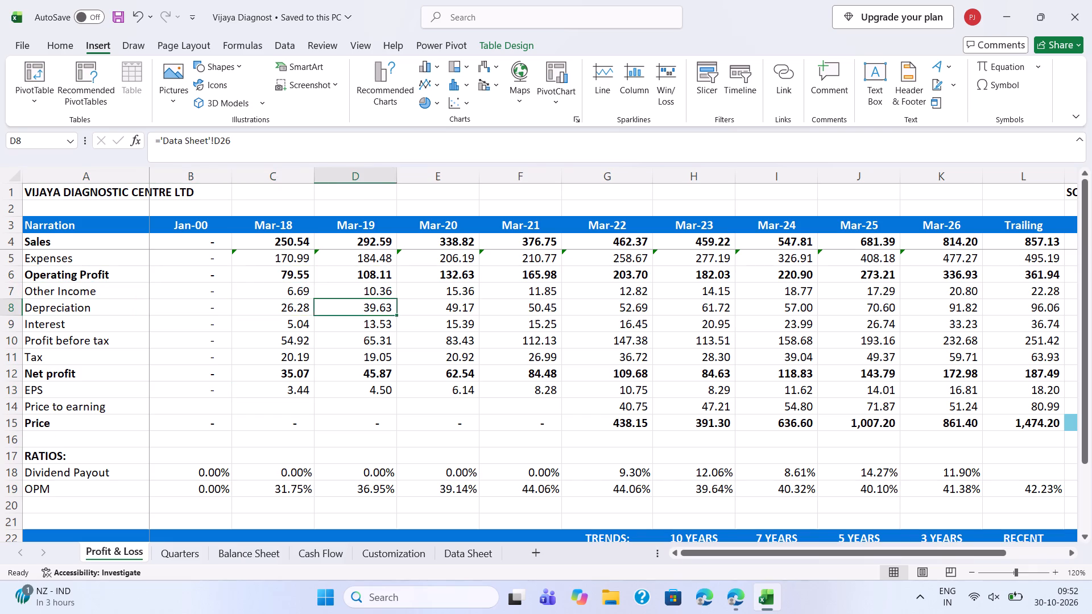
{"action": "key", "text": "Right"}
{"action": "key", "text": "Right"}
{"action": "key", "text": "Right"}
{"action": "key", "text": "Right"}
{"action": "key", "text": "Right"}
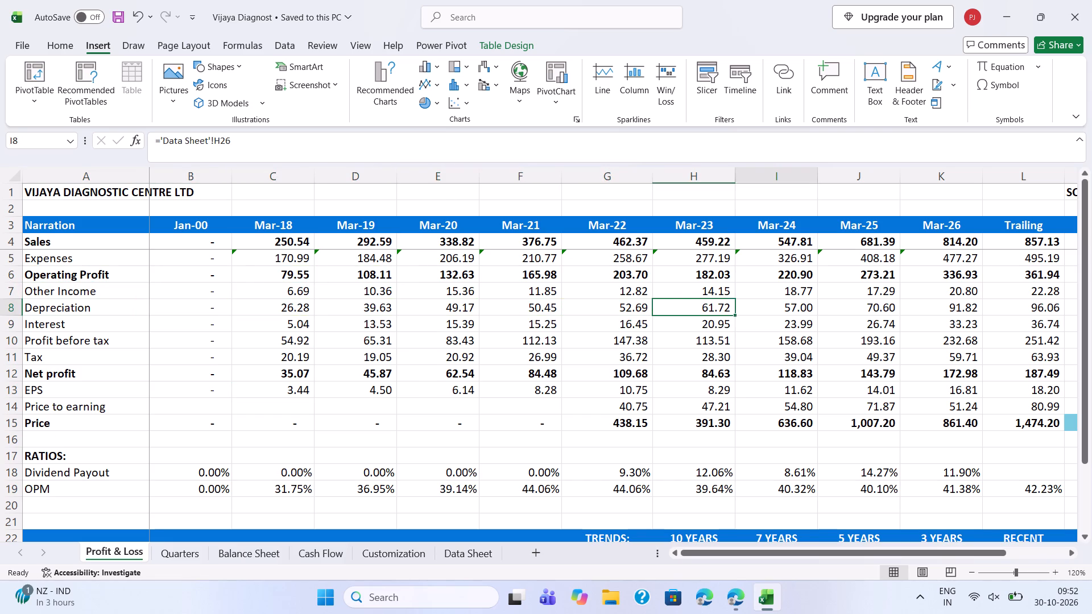
{"action": "key", "text": "Down"}
{"action": "key", "text": "Down"}
{"action": "key", "text": "Down"}
{"action": "key", "text": "Down"}
{"action": "key", "text": "Down"}
{"action": "key", "text": "Down"}
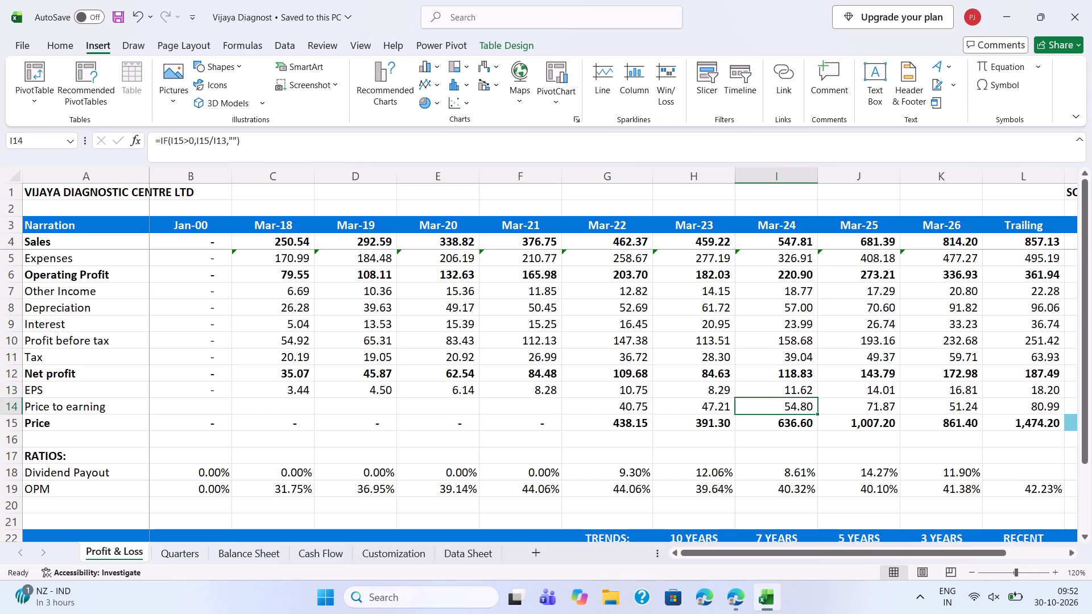
{"action": "key", "text": "Down"}
{"action": "key", "text": "Left"}
{"action": "key", "text": "Left"}
{"action": "key", "text": "Left"}
{"action": "key", "text": "Left"}
{"action": "key", "text": "Left"}
{"action": "key", "text": "Left"}
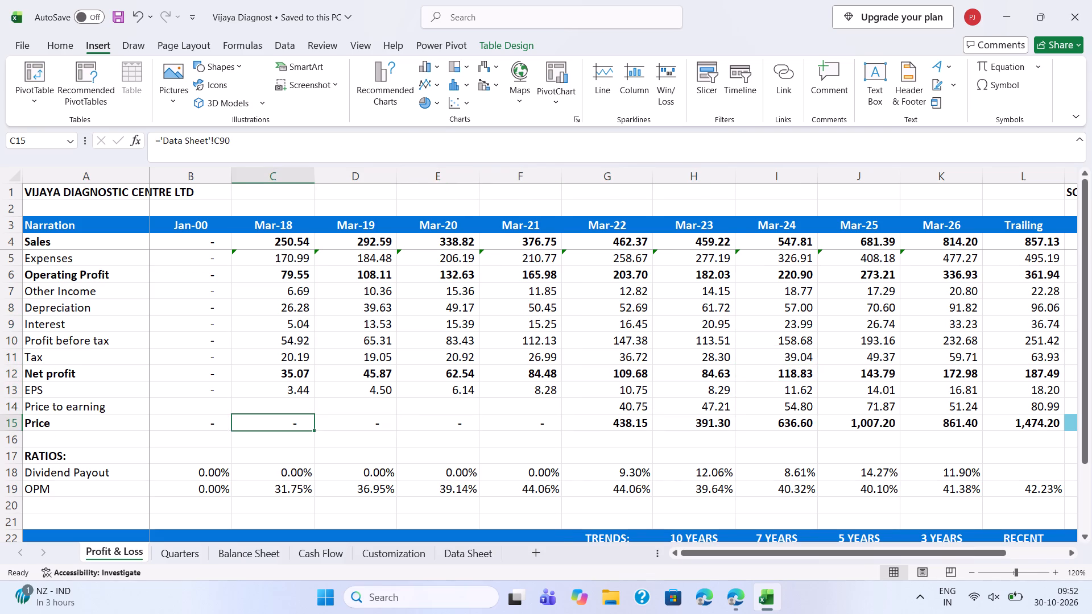
{"action": "key", "text": "Left"}
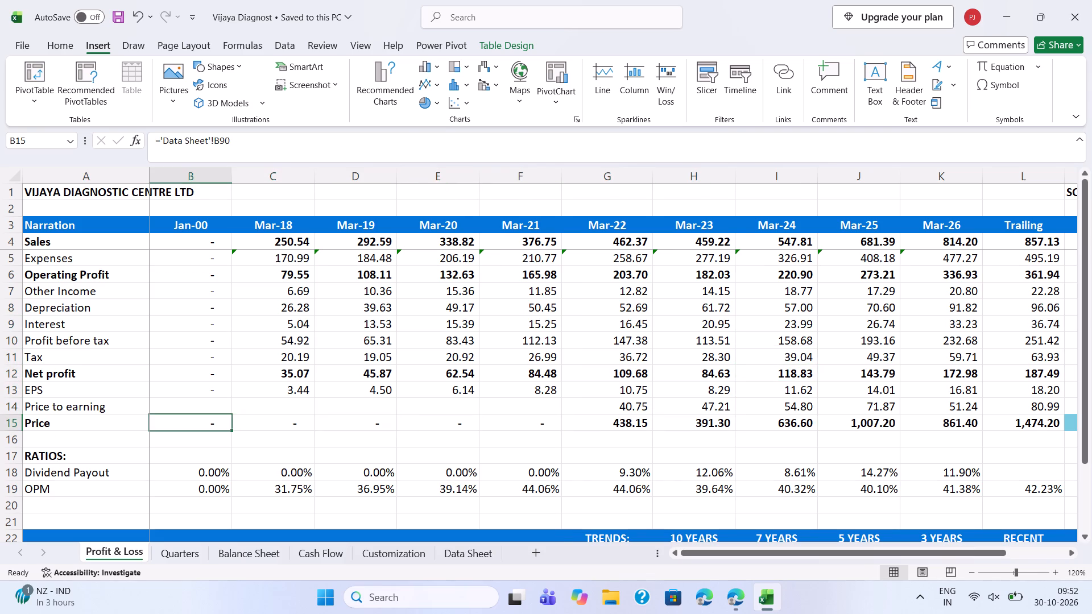
Examine the Jan-00 and Mar-18 entries on the Profit & Loss sheet from Price up to Sales and Expenses.
{"action": "key", "text": "Up"}
{"action": "key", "text": "Up"}
{"action": "key", "text": "Up"}
{"action": "key", "text": "Up"}
{"action": "key", "text": "Up"}
{"action": "key", "text": "Up"}
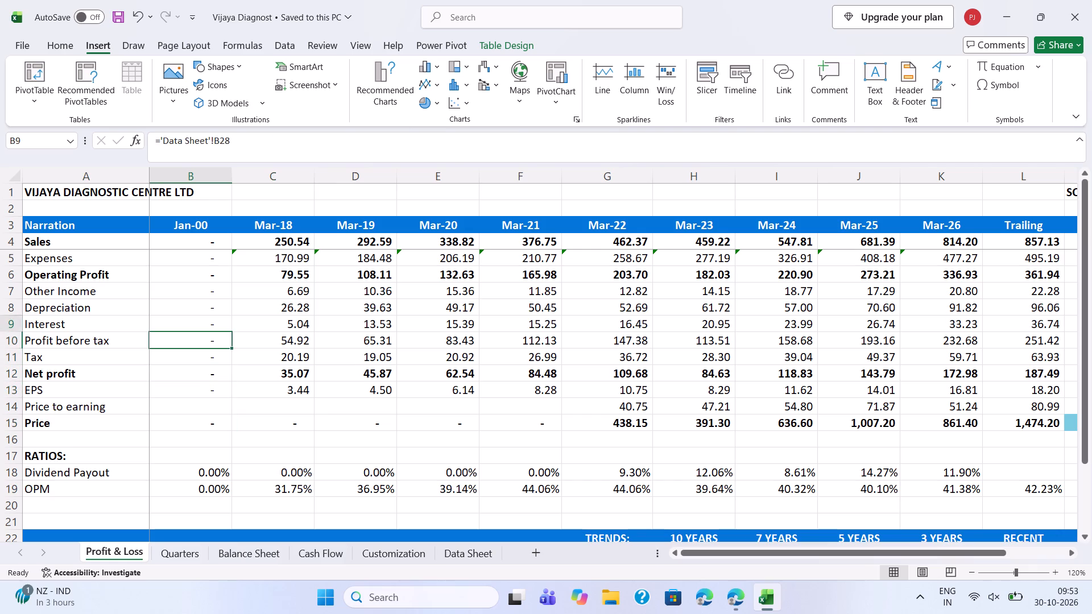
{"action": "key", "text": "Up"}
{"action": "key", "text": "Right"}
{"action": "key", "text": "Up"}
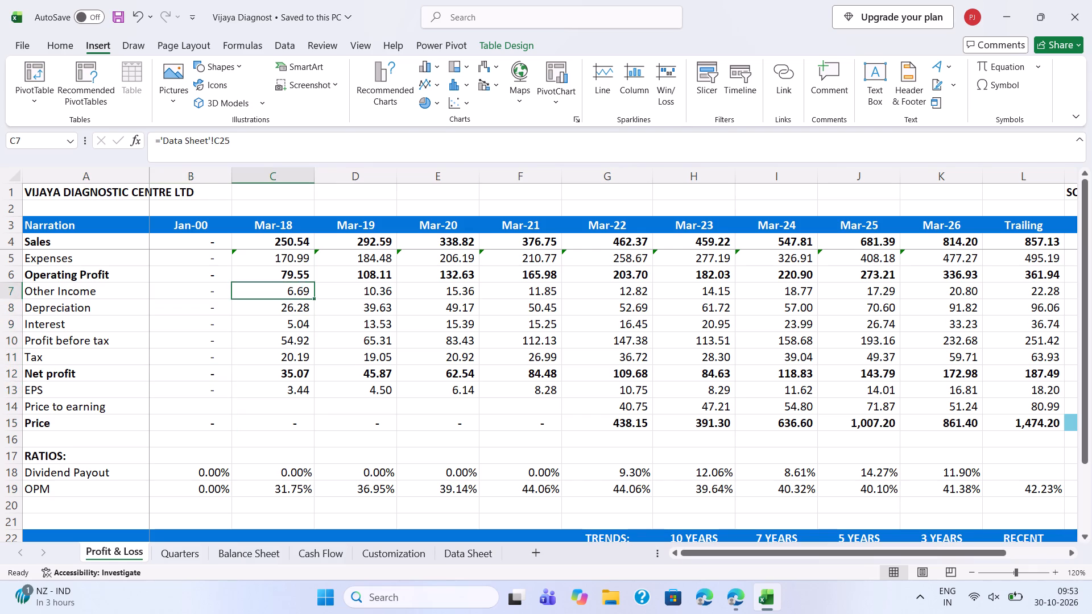
{"action": "key", "text": "Up"}
{"action": "key", "text": "Up"}
{"action": "key", "text": "Up"}
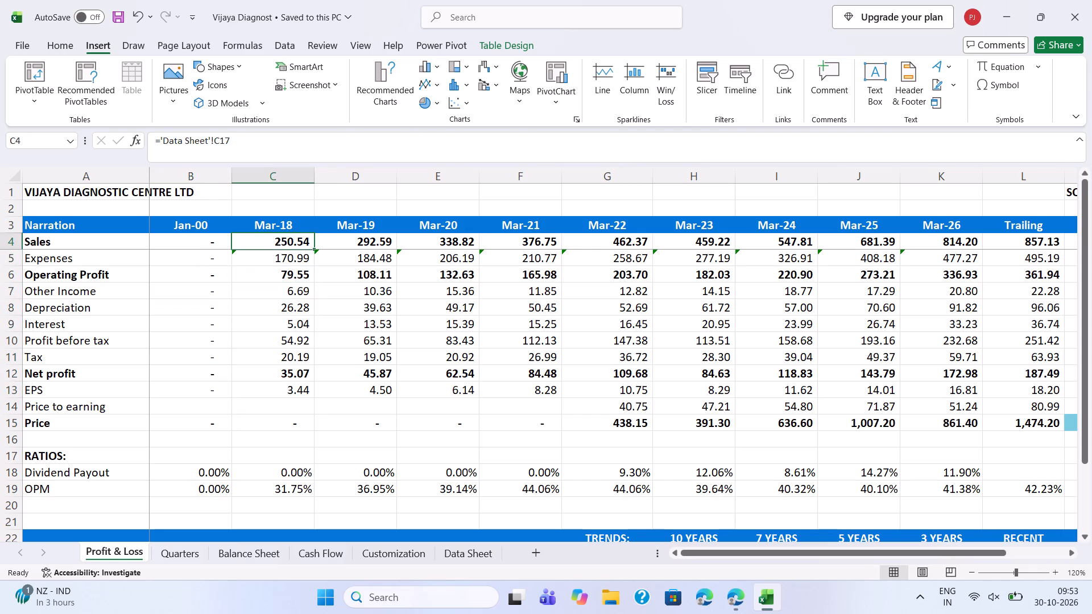
{"action": "key", "text": "Up"}
{"action": "key", "text": "Down"}
{"action": "key", "text": "Down"}
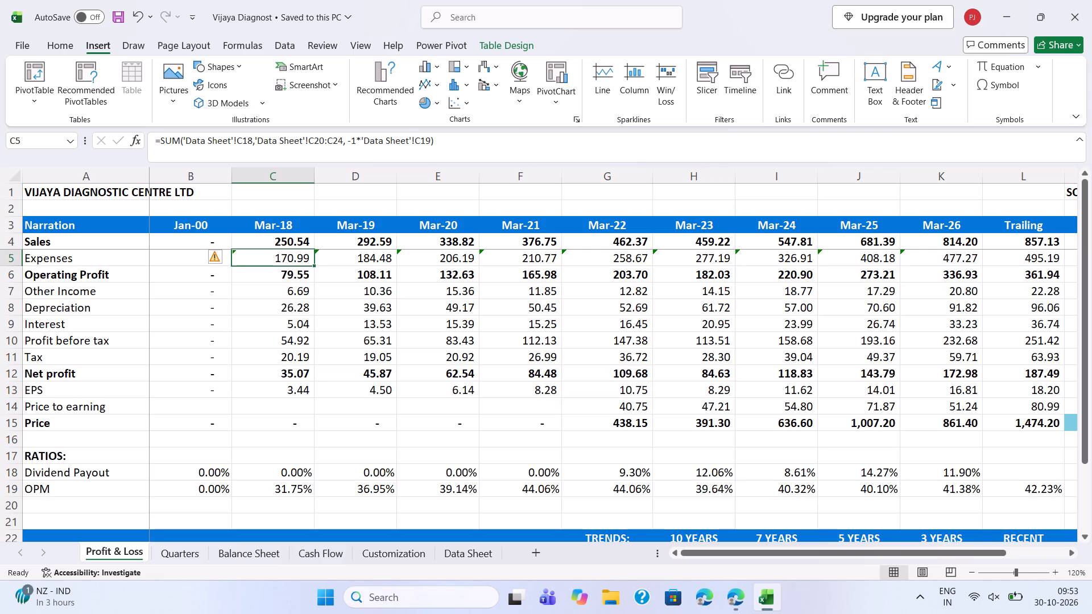
{"action": "scroll", "coordinate": [466, 354], "scroll_direction": "right", "scroll_amount": 3}
{"action": "scroll", "coordinate": [466, 354], "scroll_direction": "up", "scroll_amount": 2}
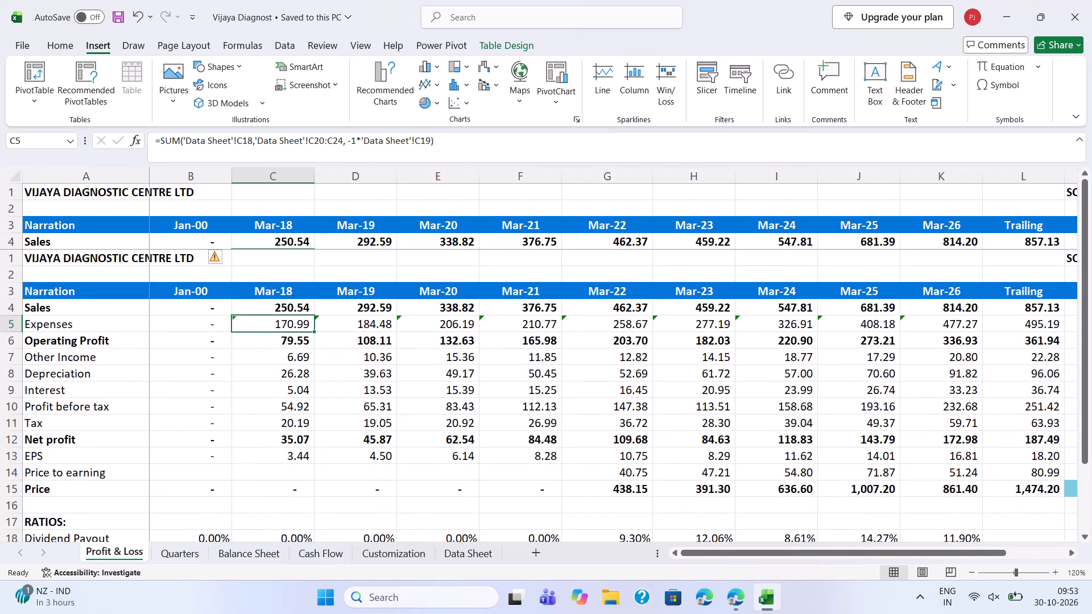
{"action": "left_click", "coordinate": [288, 287]}
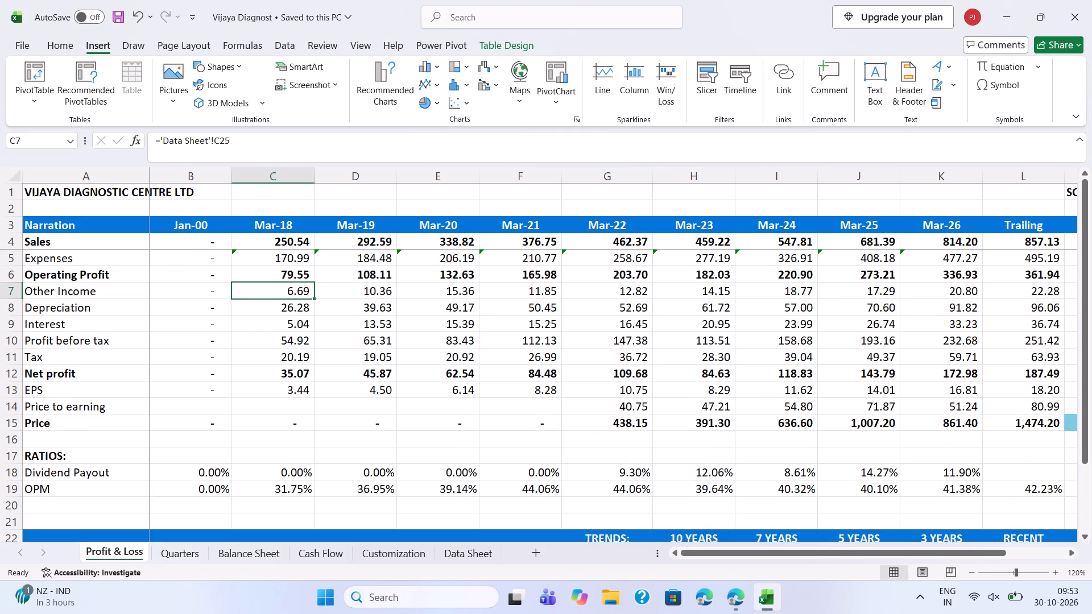
{"action": "left_click", "coordinate": [264, 206]}
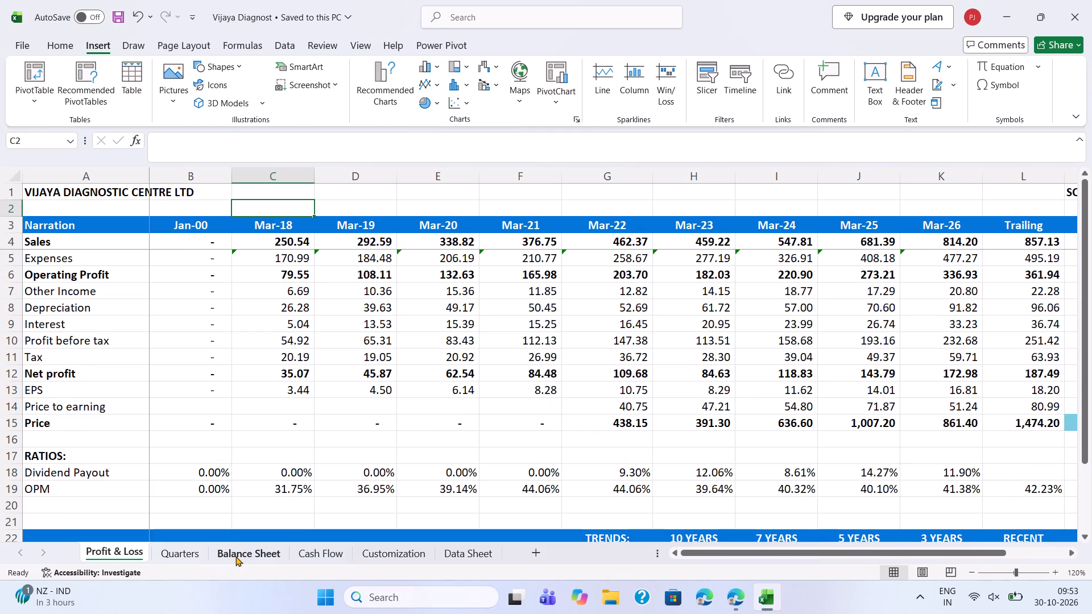
Look at the Customization sheet's instructions and the Quarters and Balance Sheet sections of the Data Sheet.
{"action": "left_click", "coordinate": [392, 558]}
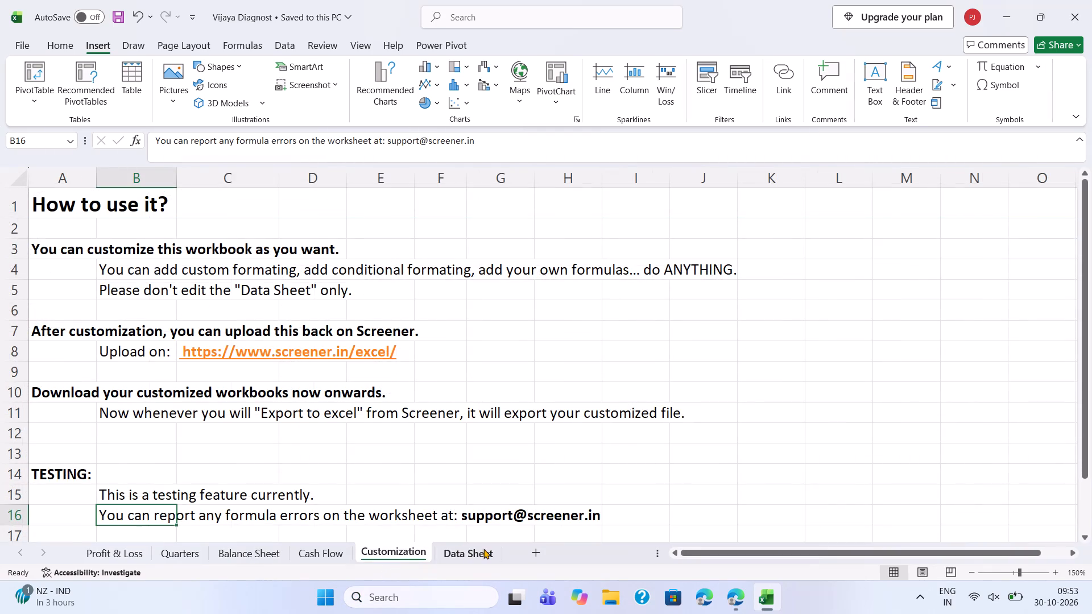
{"action": "left_click", "coordinate": [483, 549]}
{"action": "scroll", "coordinate": [483, 549], "scroll_direction": "left", "scroll_amount": 3}
{"action": "scroll", "coordinate": [483, 549], "scroll_direction": "right", "scroll_amount": 4}
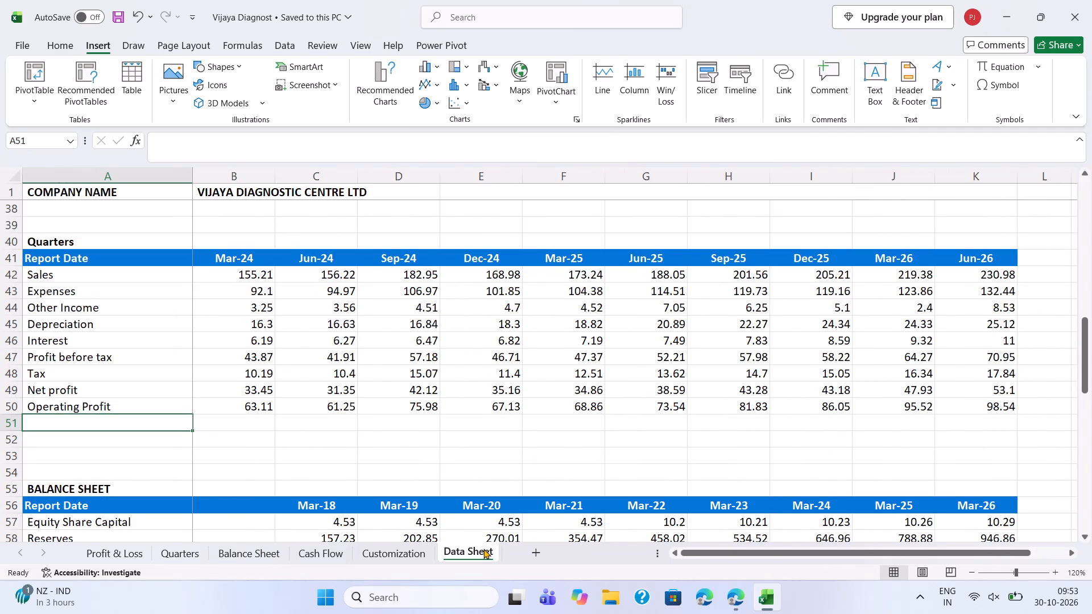
{"action": "scroll", "coordinate": [483, 549], "scroll_direction": "right", "scroll_amount": 2}
Review the Profit & Loss sheet across its full width, from the yearly columns to the Trailing, Best Case and Worst Case columns.
{"action": "left_click", "coordinate": [103, 548]}
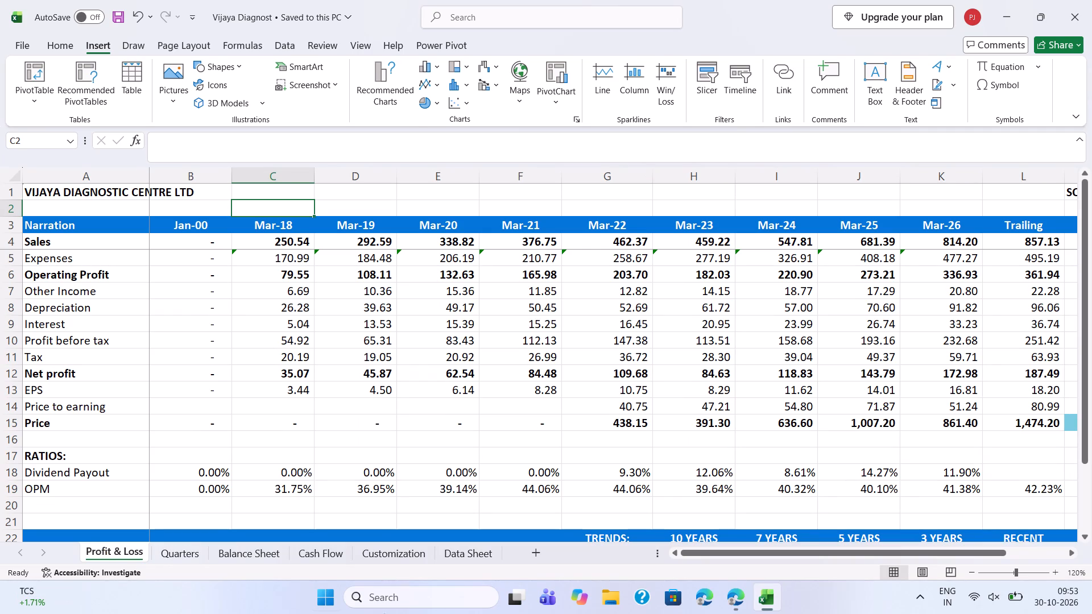
{"action": "scroll", "coordinate": [298, 556], "scroll_direction": "left", "scroll_amount": 1}
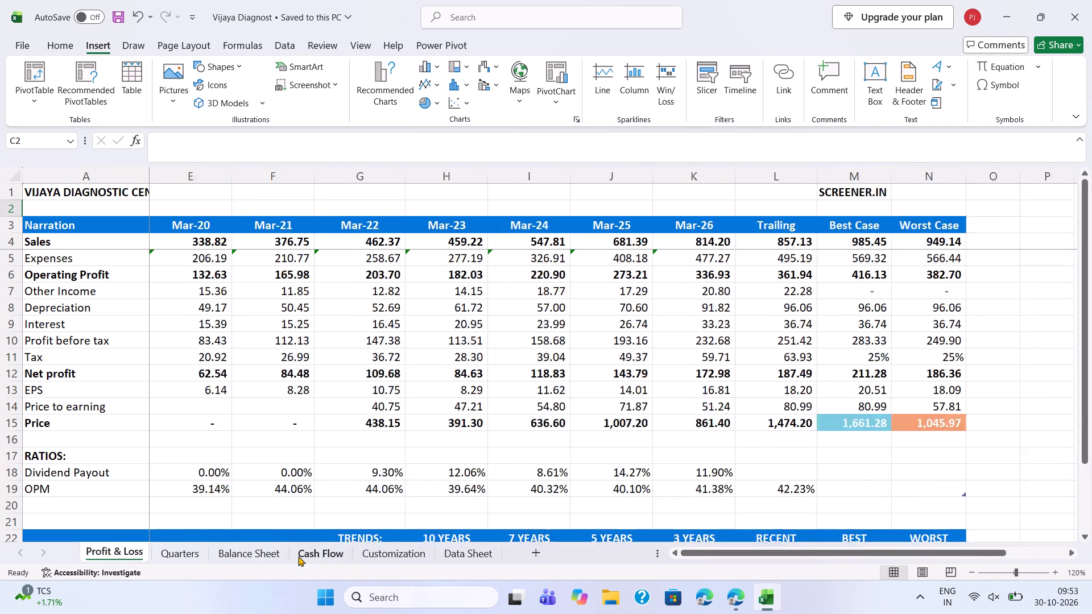
{"action": "scroll", "coordinate": [298, 556], "scroll_direction": "left", "scroll_amount": 2}
{"action": "scroll", "coordinate": [298, 556], "scroll_direction": "right", "scroll_amount": 3}
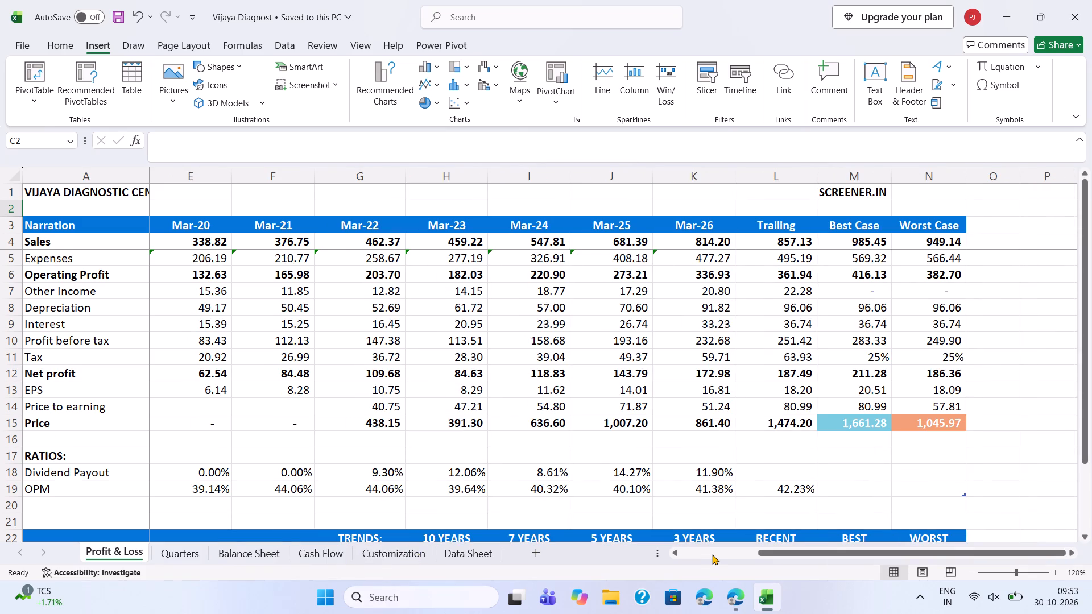
{"action": "left_click", "coordinate": [1070, 547]}
{"action": "triple_click", "coordinate": [1070, 547]}
{"action": "double_click", "coordinate": [1070, 547]}
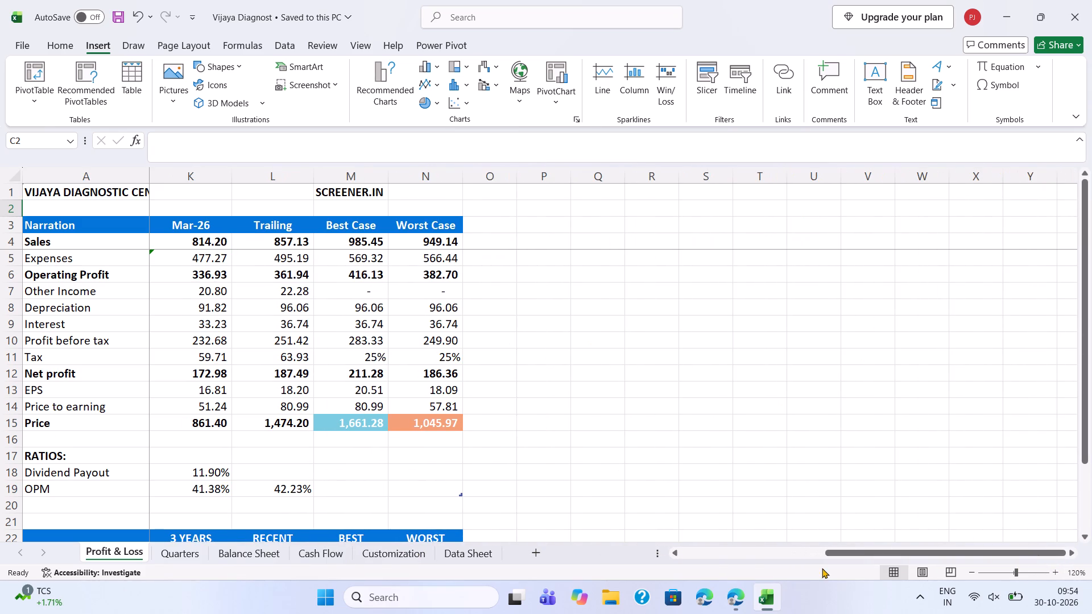
{"action": "left_click", "coordinate": [669, 559]}
{"action": "left_click_drag", "start_coordinate": [669, 559], "coordinate": [675, 550]}
{"action": "triple_click", "coordinate": [675, 550]}
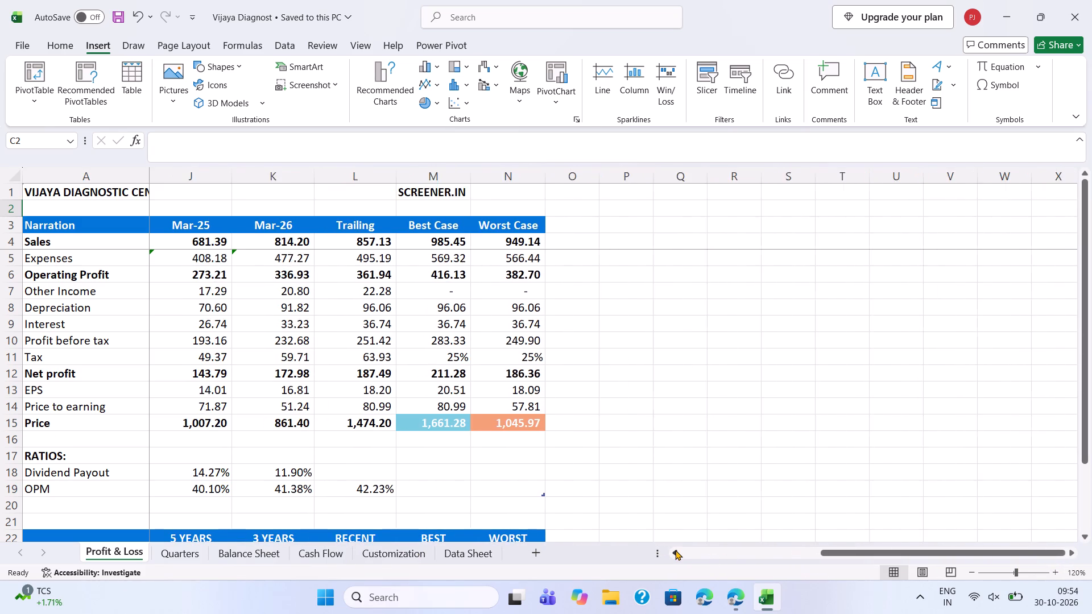
{"action": "triple_click", "coordinate": [675, 550]}
{"action": "left_click", "coordinate": [675, 550]}
{"action": "triple_click", "coordinate": [675, 550]}
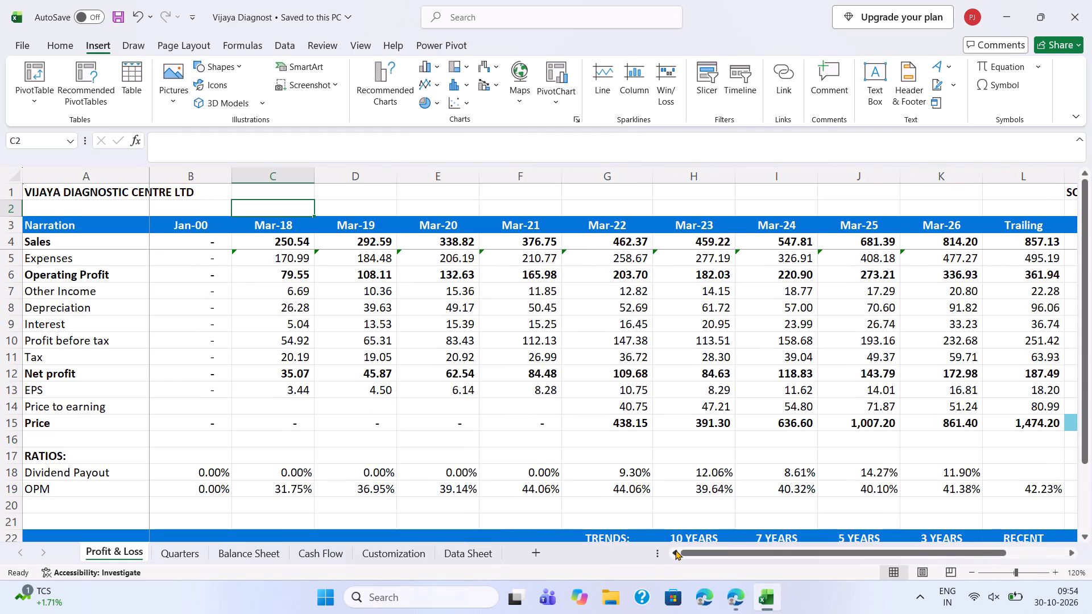
{"action": "scroll", "coordinate": [292, 551], "scroll_direction": "left", "scroll_amount": 4}
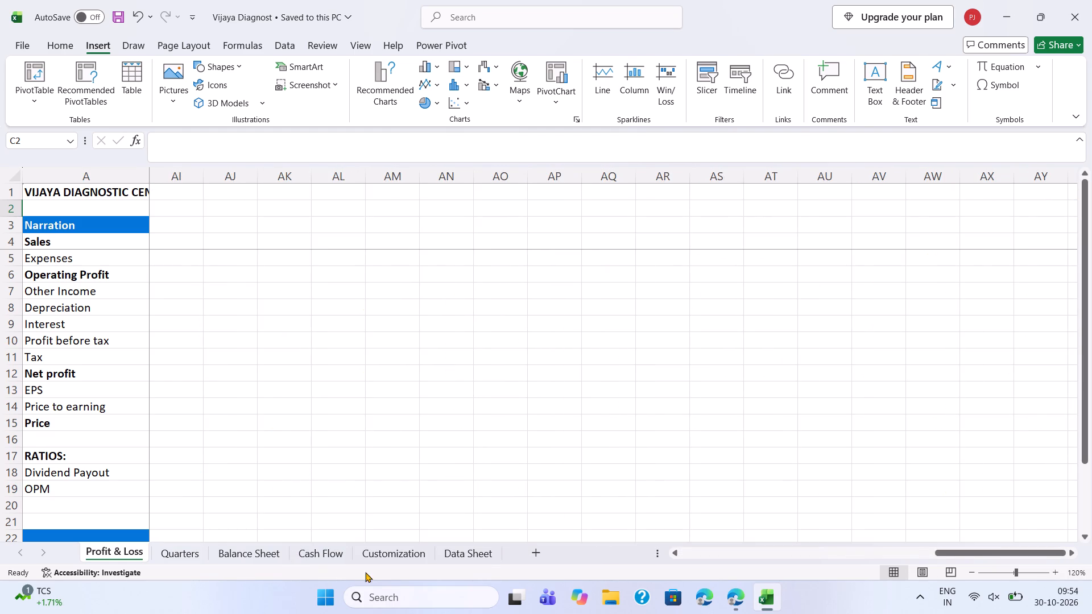
Add a new worksheet after the Data Sheet and name it statements.
{"action": "left_click", "coordinate": [467, 550]}
{"action": "scroll", "coordinate": [467, 550], "scroll_direction": "left", "scroll_amount": 1}
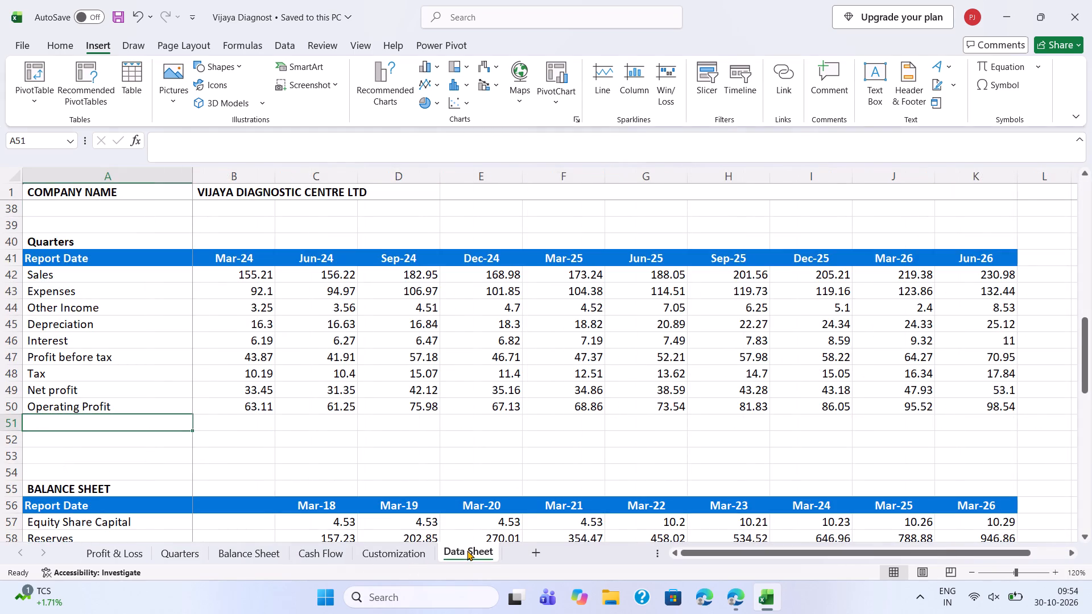
{"action": "scroll", "coordinate": [467, 550], "scroll_direction": "left", "scroll_amount": 1}
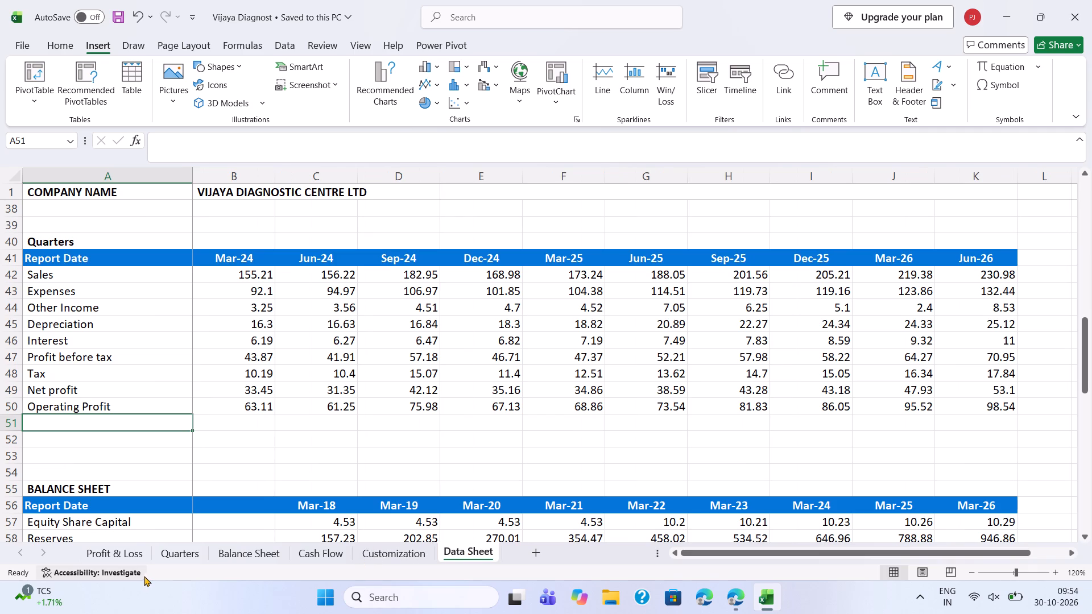
{"action": "left_click", "coordinate": [537, 559]}
{"action": "double_click", "coordinate": [535, 557]}
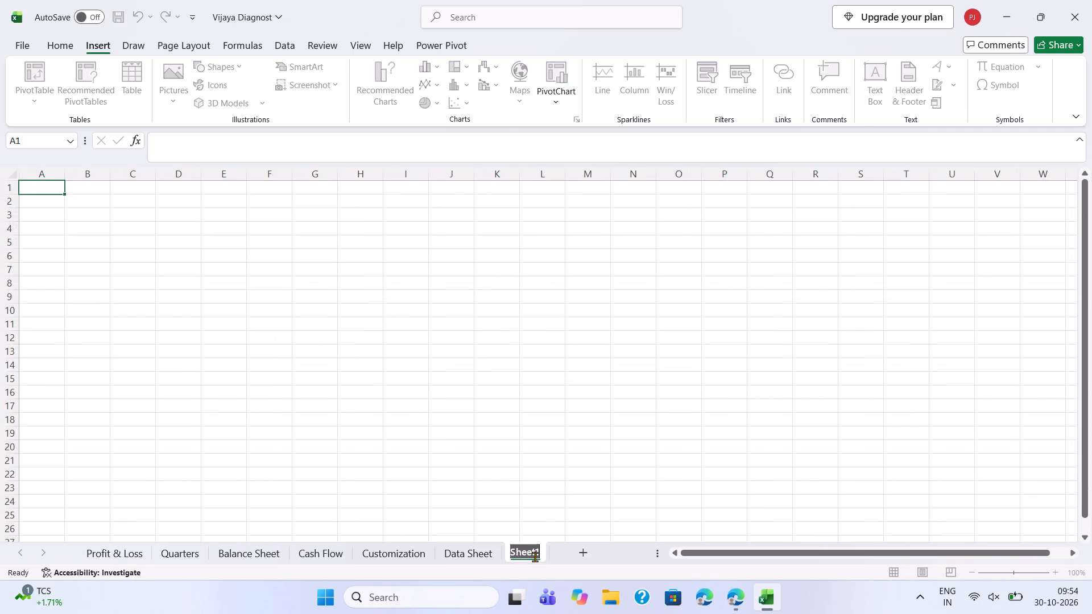
{"action": "key", "text": "BackSpace"}
{"action": "type", "text": "stat"}
{"action": "type", "text": "ements"}
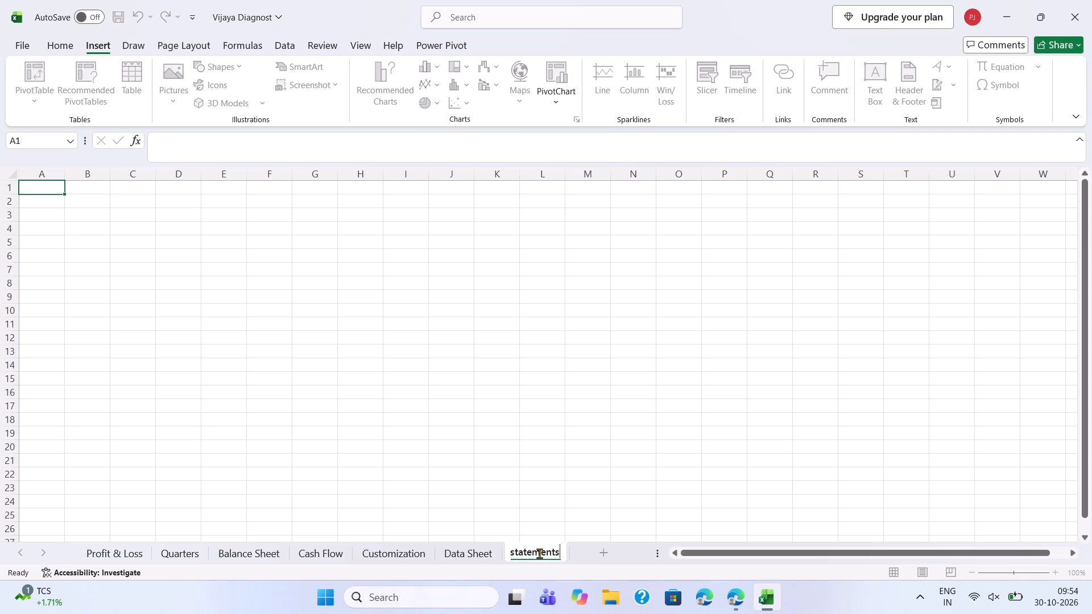
{"action": "key", "text": "Return"}
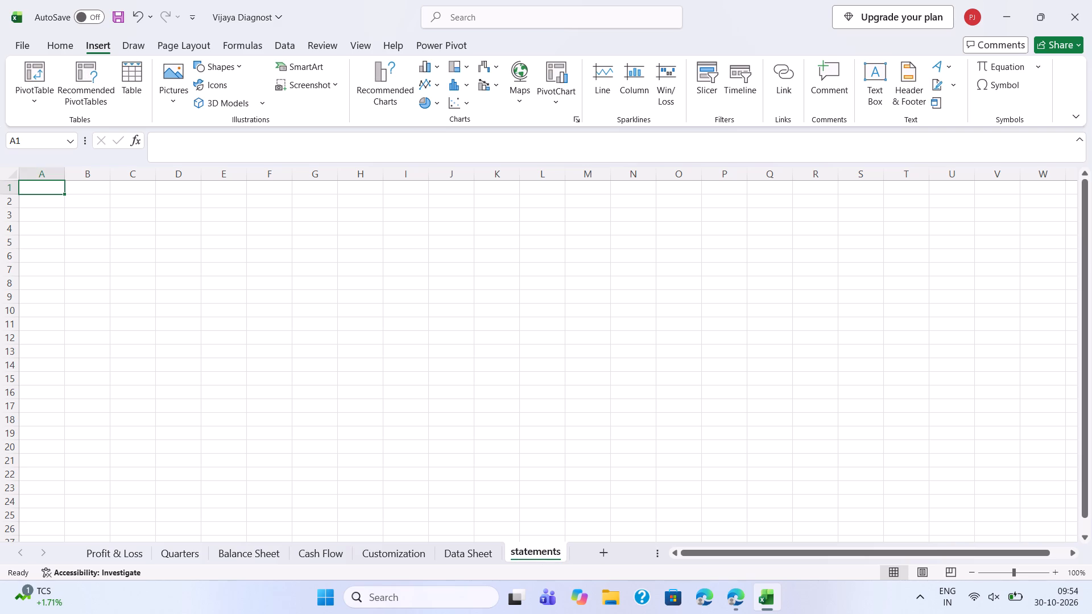
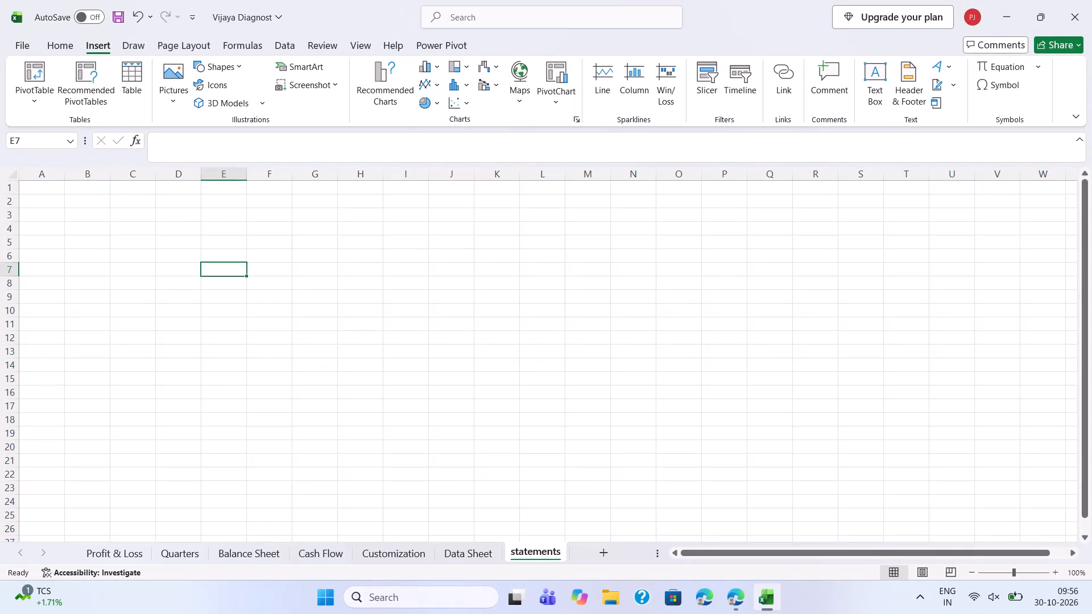
Narrow column A on the statements sheet into a slim margin column.
{"action": "left_click_drag", "start_coordinate": [67, 175], "coordinate": [39, 172]}
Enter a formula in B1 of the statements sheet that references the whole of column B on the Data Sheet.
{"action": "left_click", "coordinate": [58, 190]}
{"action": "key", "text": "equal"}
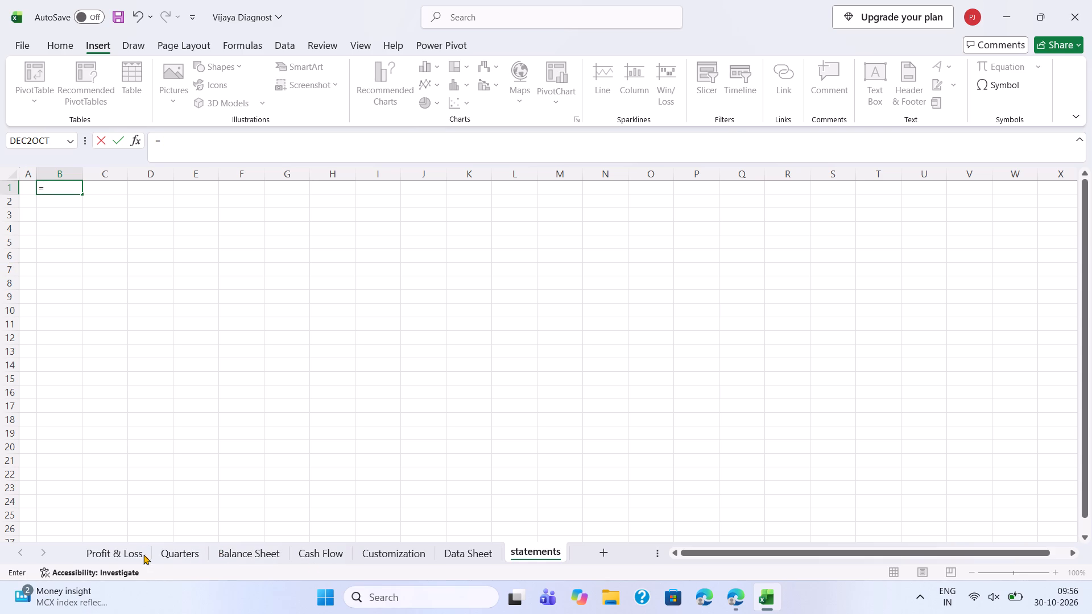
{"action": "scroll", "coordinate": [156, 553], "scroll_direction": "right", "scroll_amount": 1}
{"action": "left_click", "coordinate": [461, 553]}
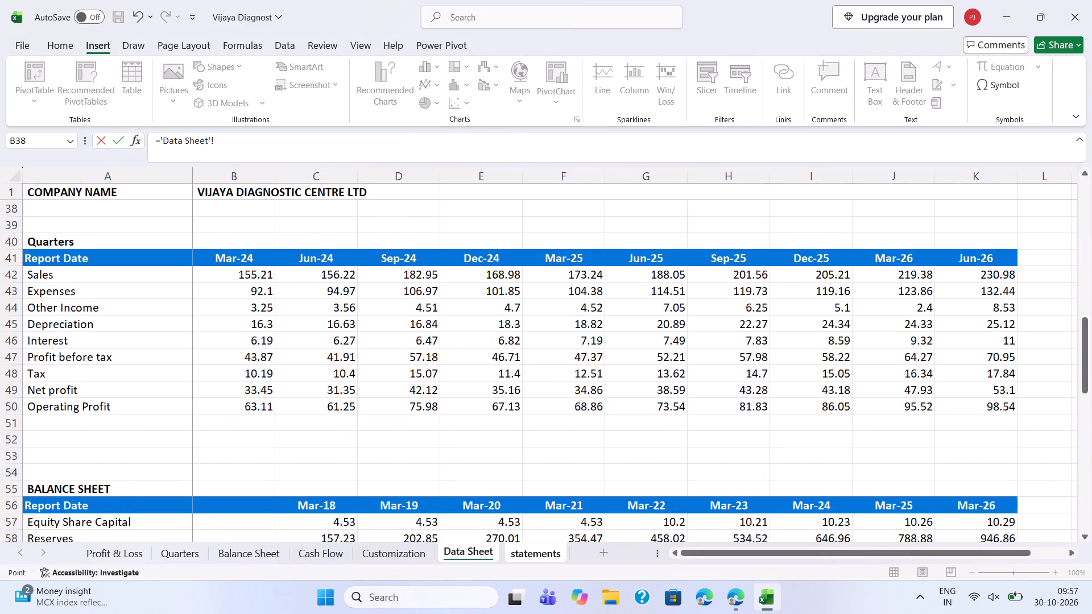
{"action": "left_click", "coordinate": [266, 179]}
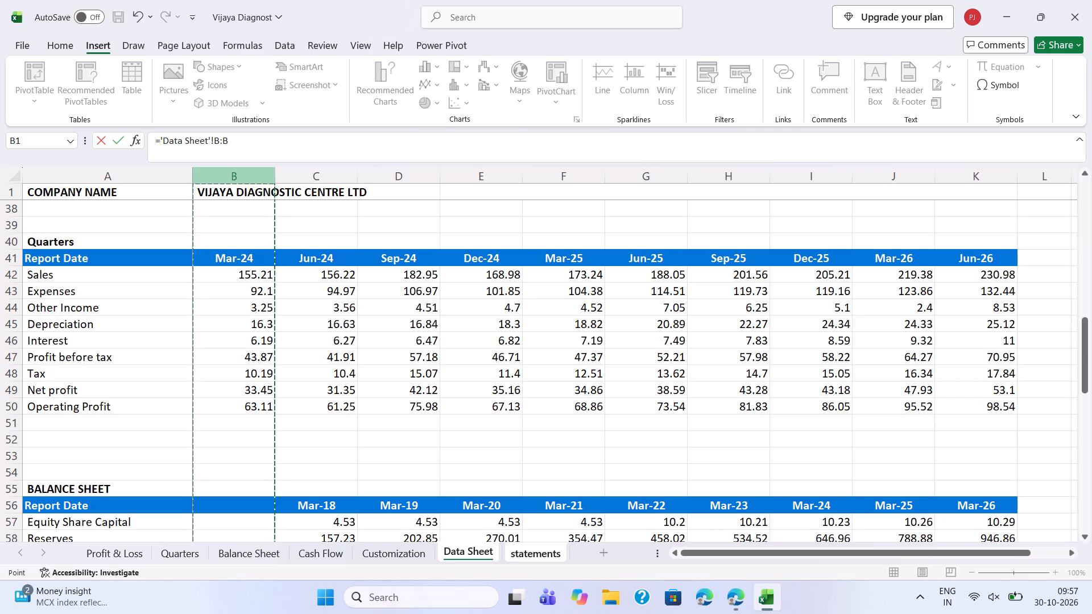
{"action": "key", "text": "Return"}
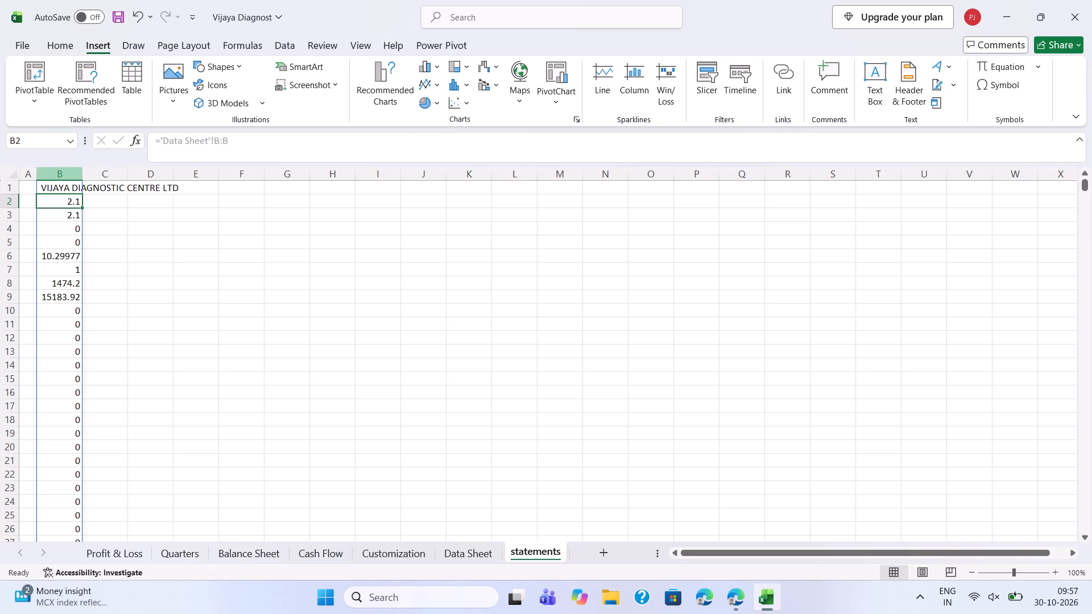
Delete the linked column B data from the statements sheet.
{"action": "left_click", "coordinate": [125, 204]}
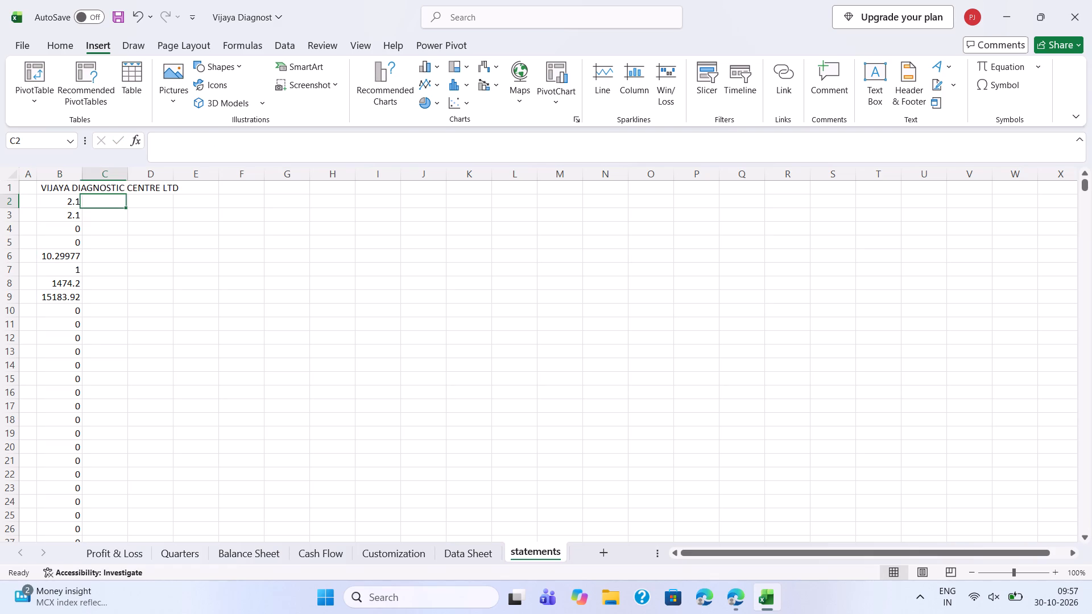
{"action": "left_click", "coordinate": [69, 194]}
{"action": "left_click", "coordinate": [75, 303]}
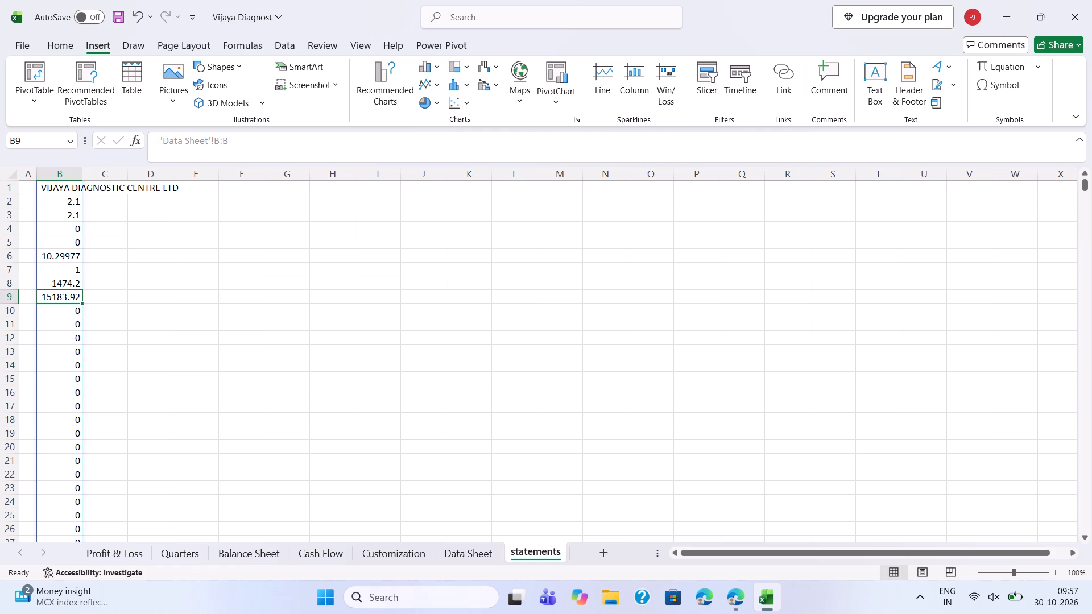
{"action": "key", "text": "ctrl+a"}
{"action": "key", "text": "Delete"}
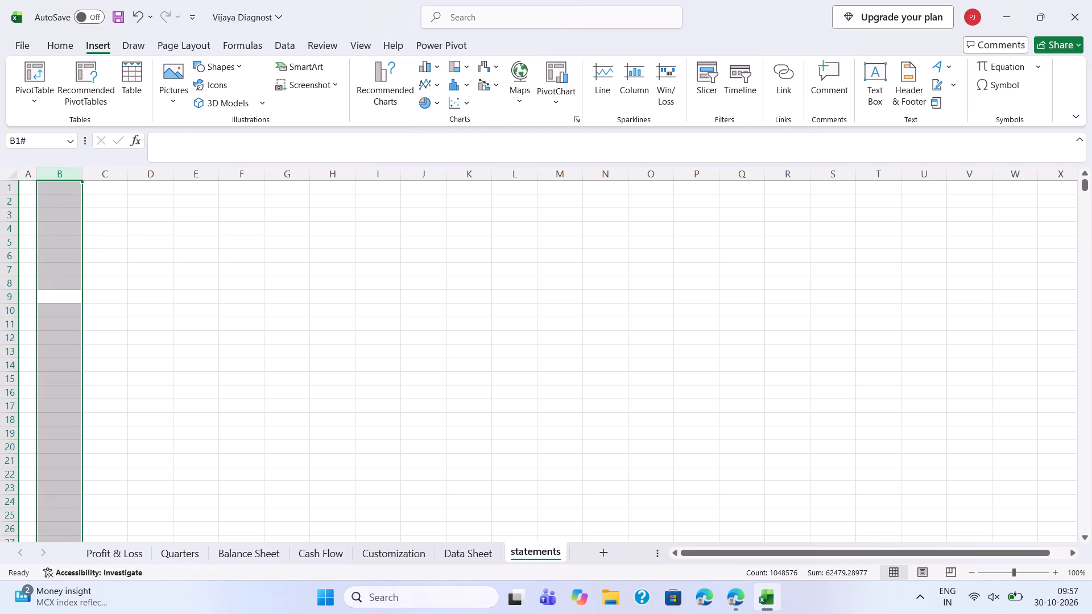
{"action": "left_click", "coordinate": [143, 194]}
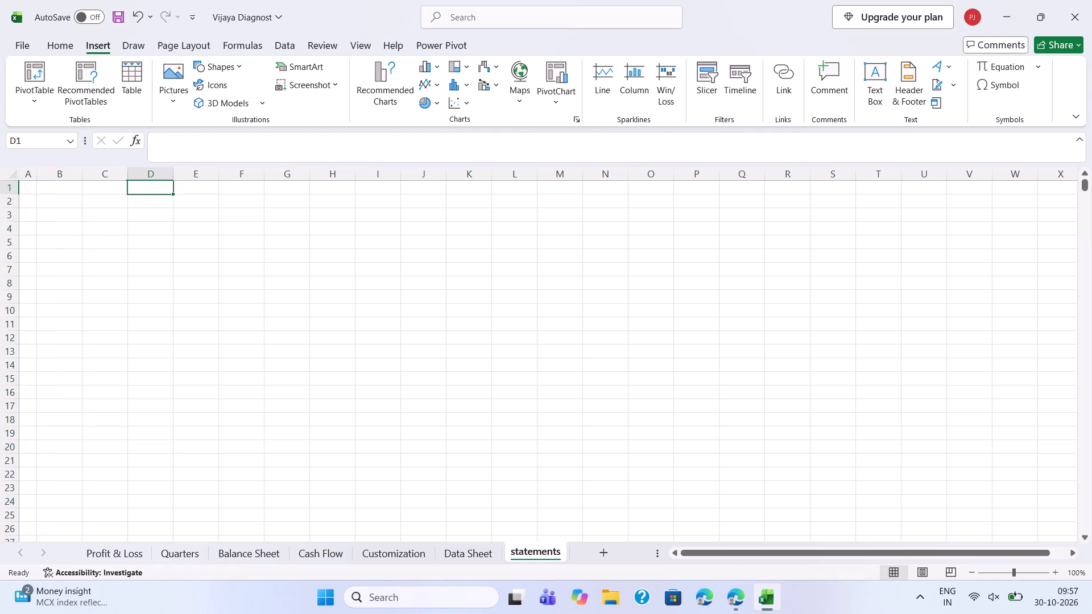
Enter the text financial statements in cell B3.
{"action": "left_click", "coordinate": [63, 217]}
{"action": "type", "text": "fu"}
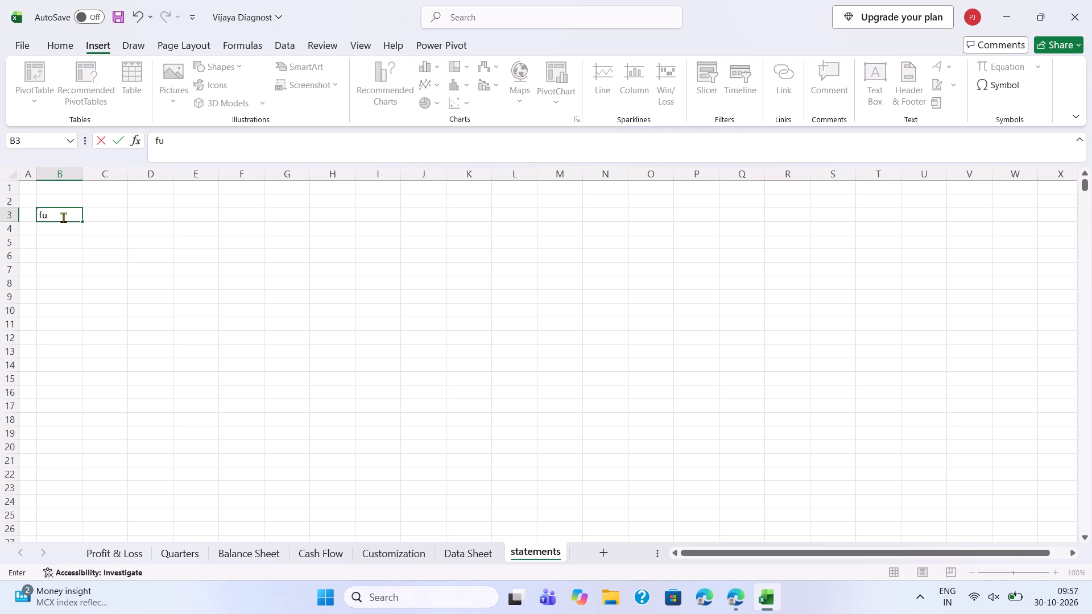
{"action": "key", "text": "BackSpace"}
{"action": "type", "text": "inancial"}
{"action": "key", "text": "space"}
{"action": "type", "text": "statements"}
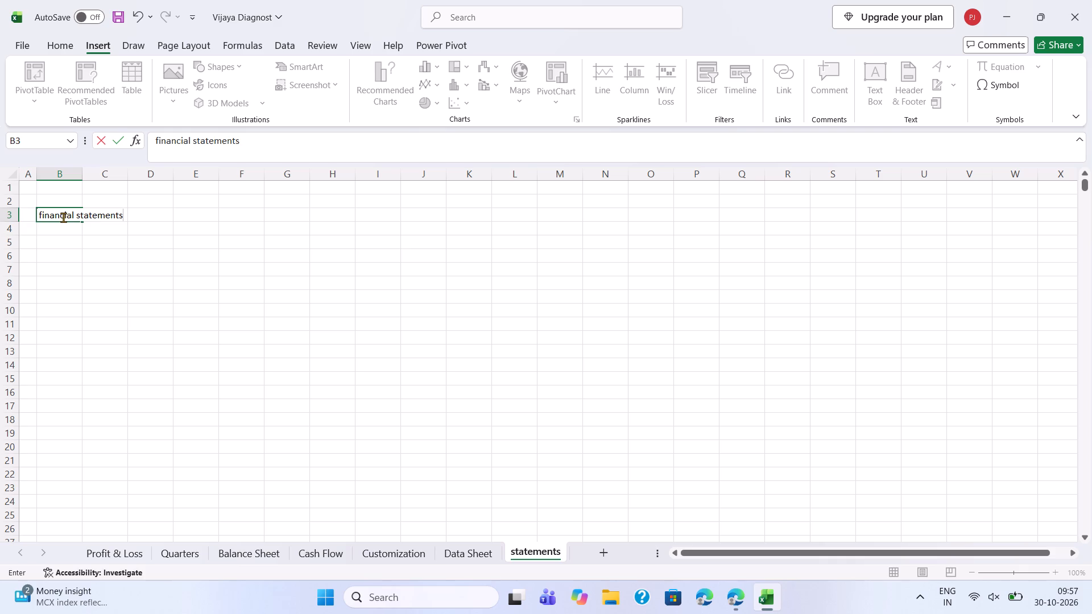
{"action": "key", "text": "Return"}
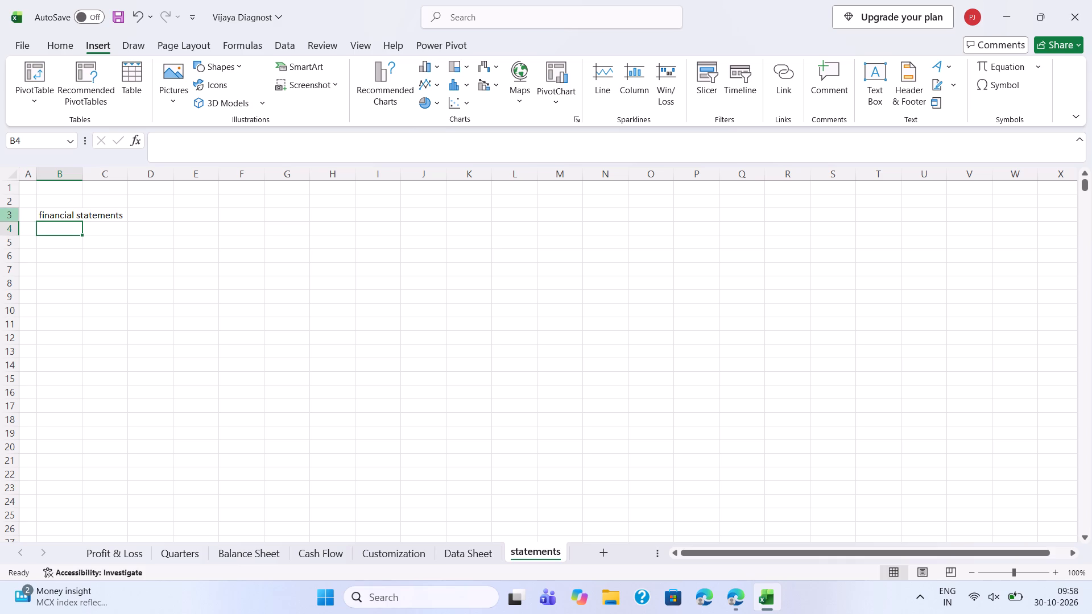
Merge and center the cells B1 through O1 across the top of the statements sheet.
{"action": "left_click", "coordinate": [59, 51]}
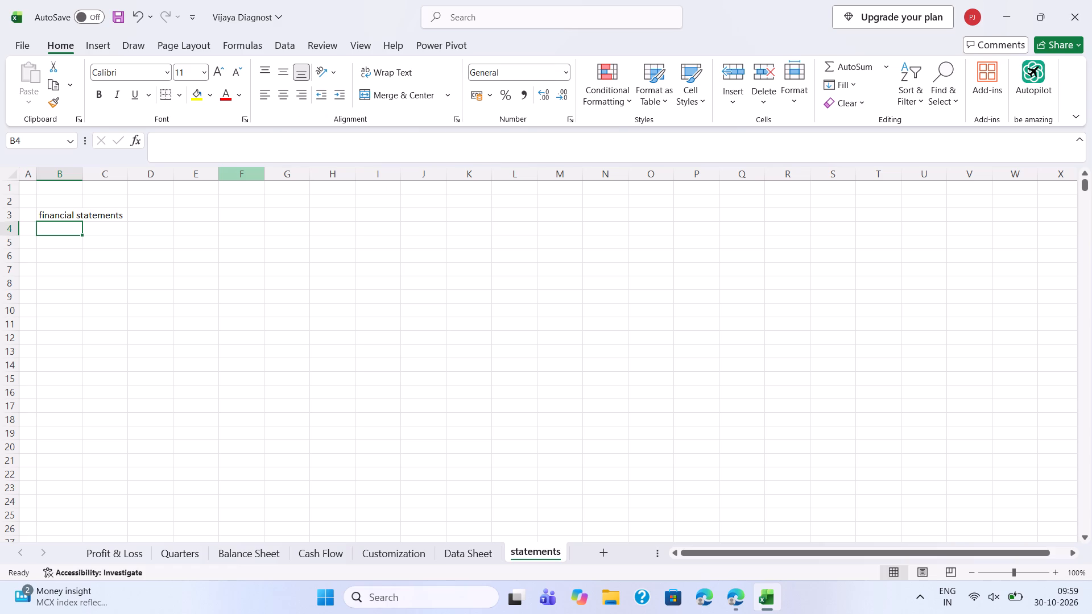
{"action": "left_click_drag", "start_coordinate": [64, 186], "coordinate": [665, 186]}
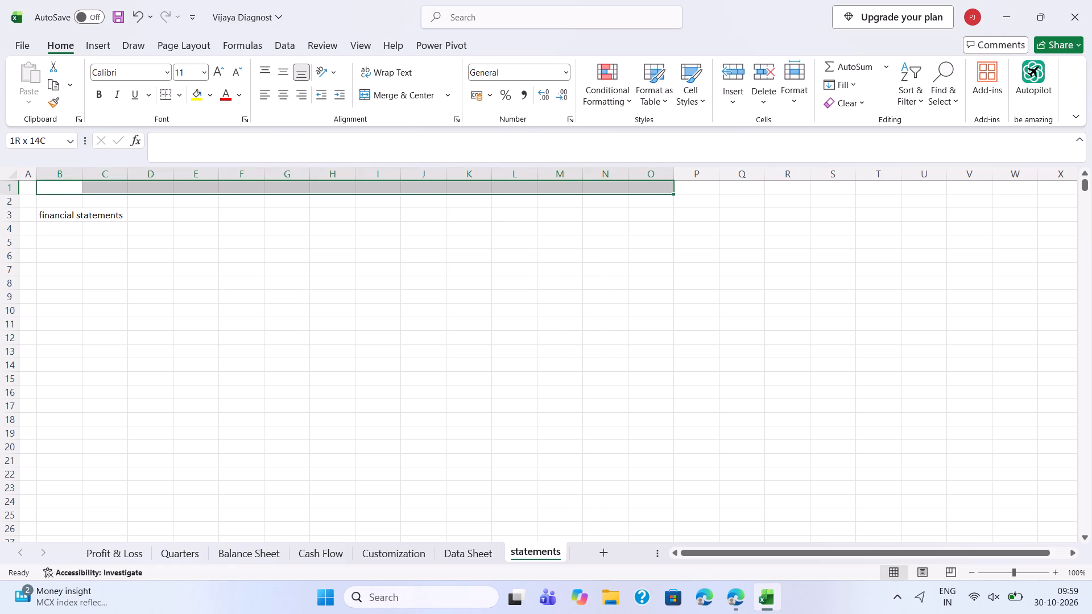
{"action": "left_click_drag", "start_coordinate": [665, 186], "coordinate": [680, 186]}
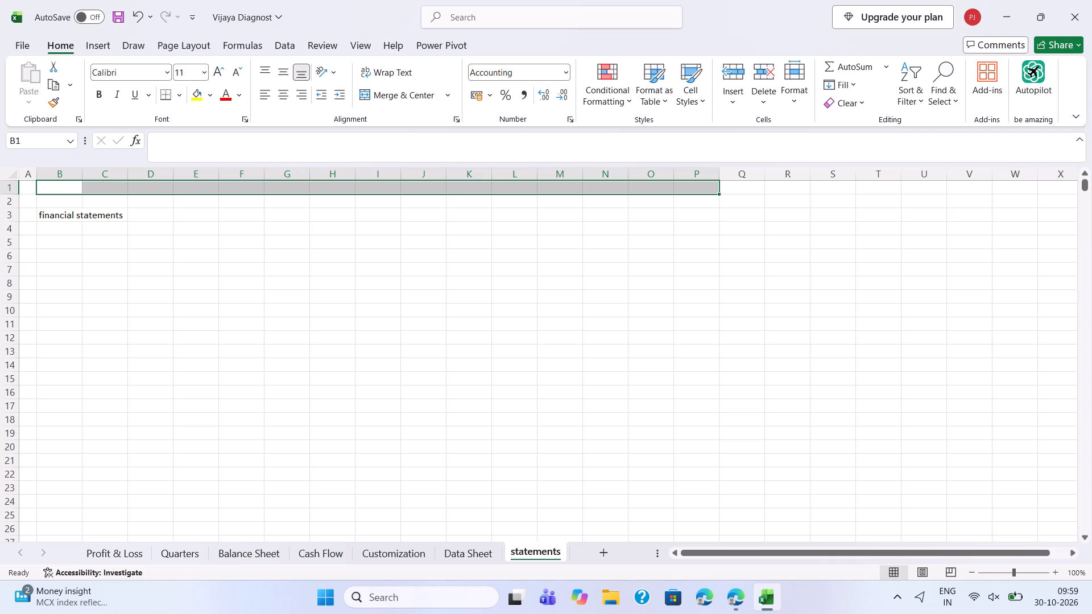
{"action": "left_click_drag", "start_coordinate": [68, 187], "coordinate": [611, 196]}
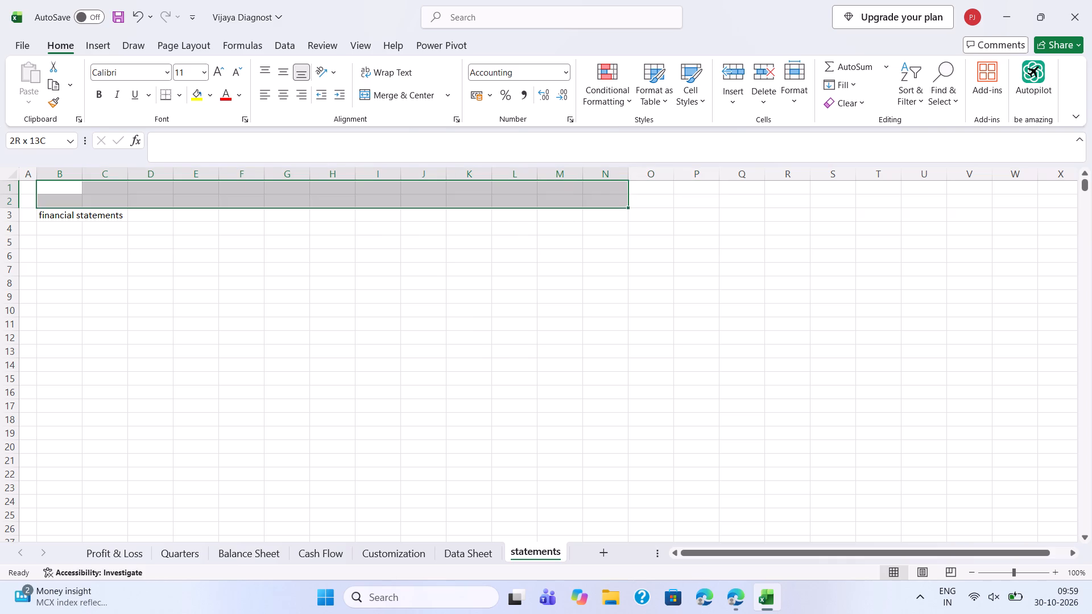
{"action": "left_click_drag", "start_coordinate": [611, 196], "coordinate": [671, 183]}
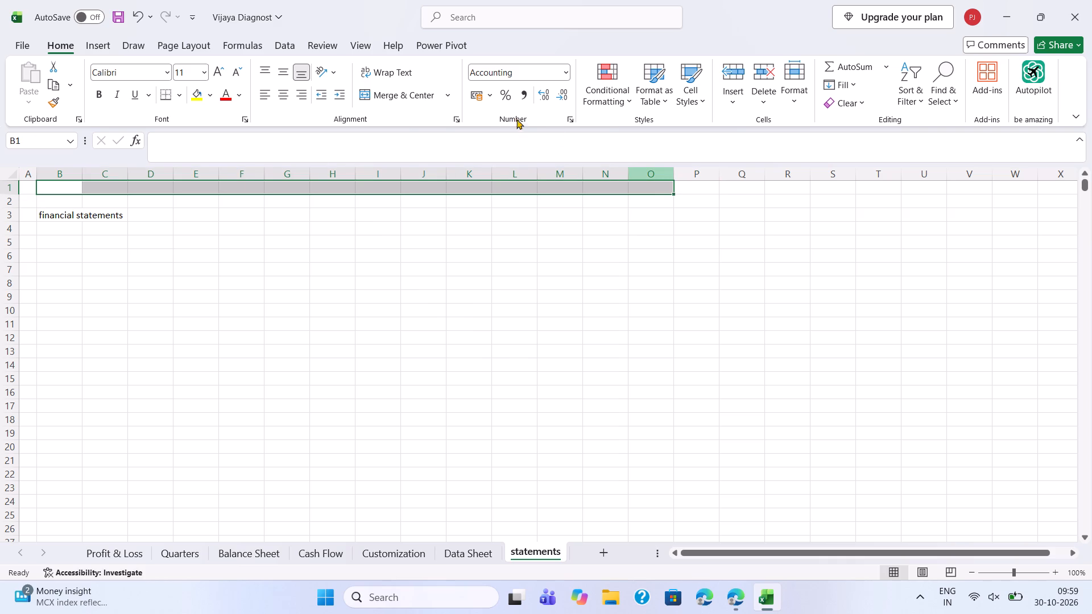
{"action": "left_click", "coordinate": [429, 96]}
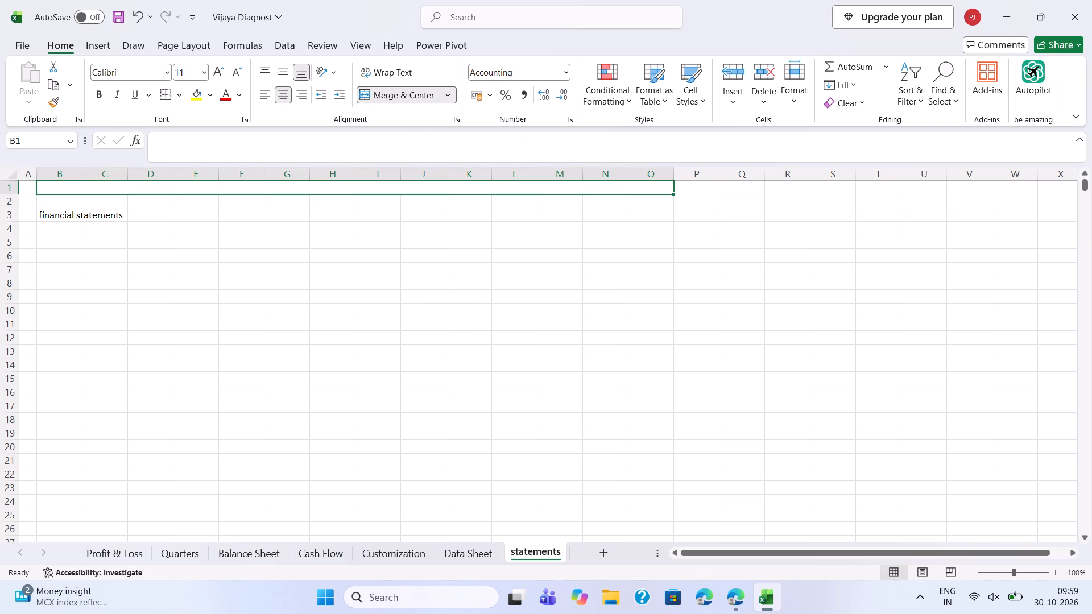
{"action": "left_click", "coordinate": [416, 191]}
Widen column B to fit its text and replace the entry in B3 with particulars.
{"action": "left_click_drag", "start_coordinate": [81, 172], "coordinate": [129, 175]}
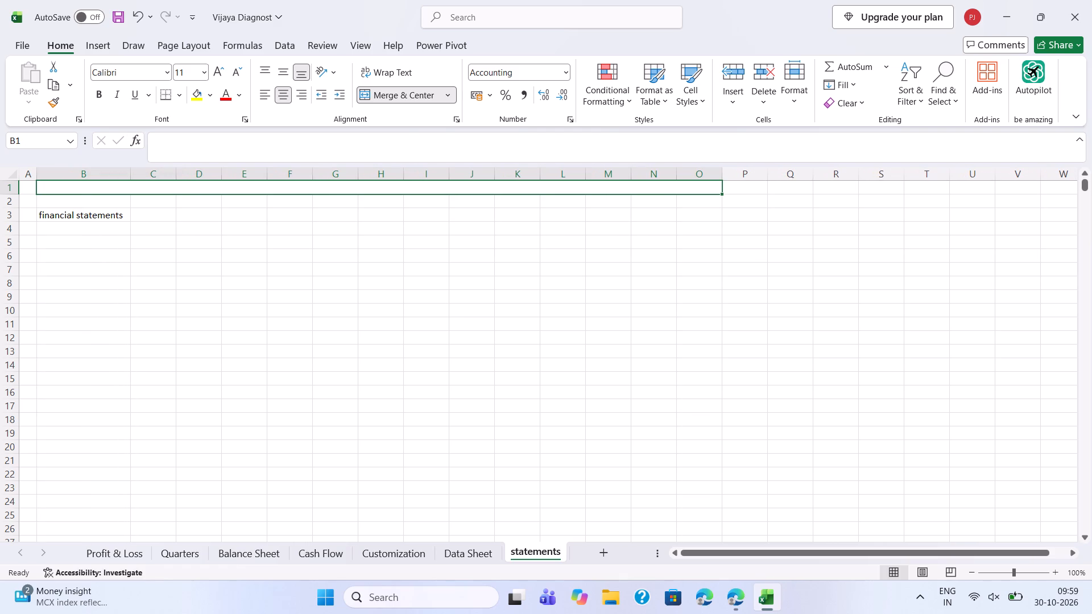
{"action": "left_click", "coordinate": [110, 216]}
{"action": "key", "text": "BackSpace"}
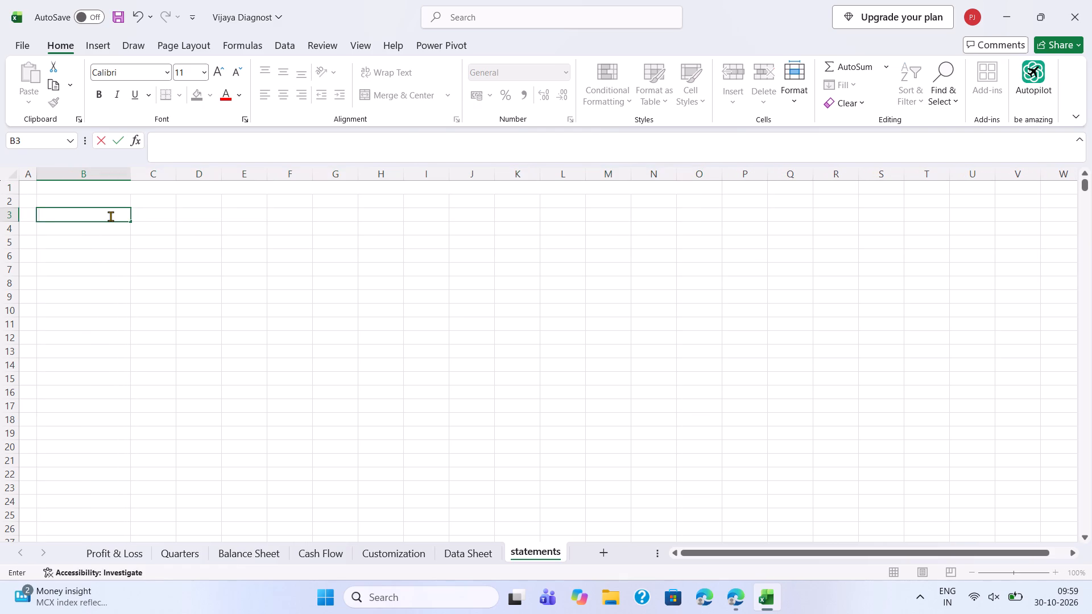
{"action": "type", "text": "particulars"}
{"action": "key", "text": "Right"}
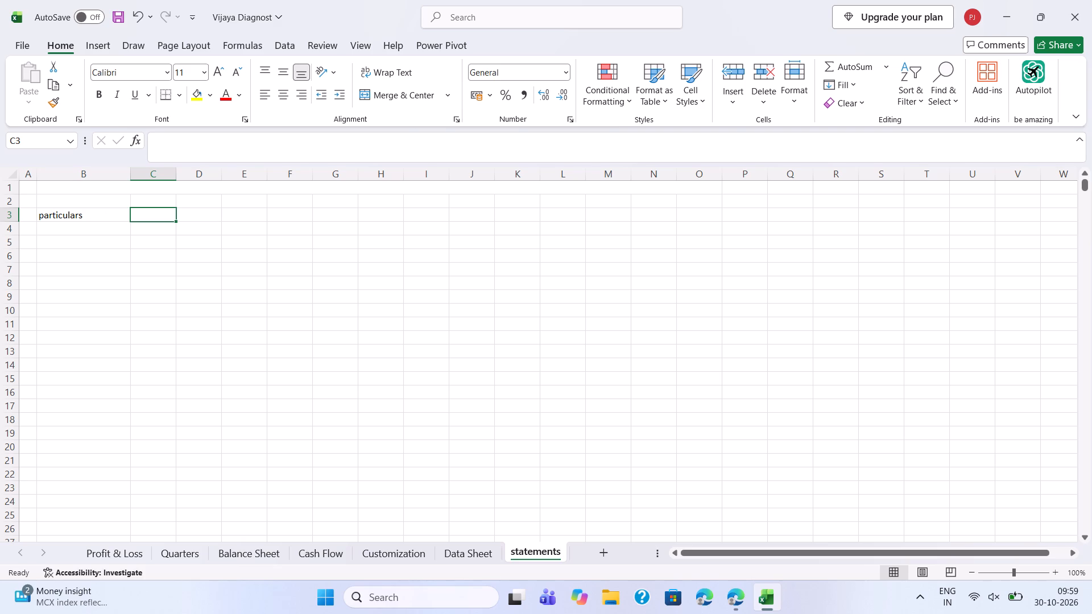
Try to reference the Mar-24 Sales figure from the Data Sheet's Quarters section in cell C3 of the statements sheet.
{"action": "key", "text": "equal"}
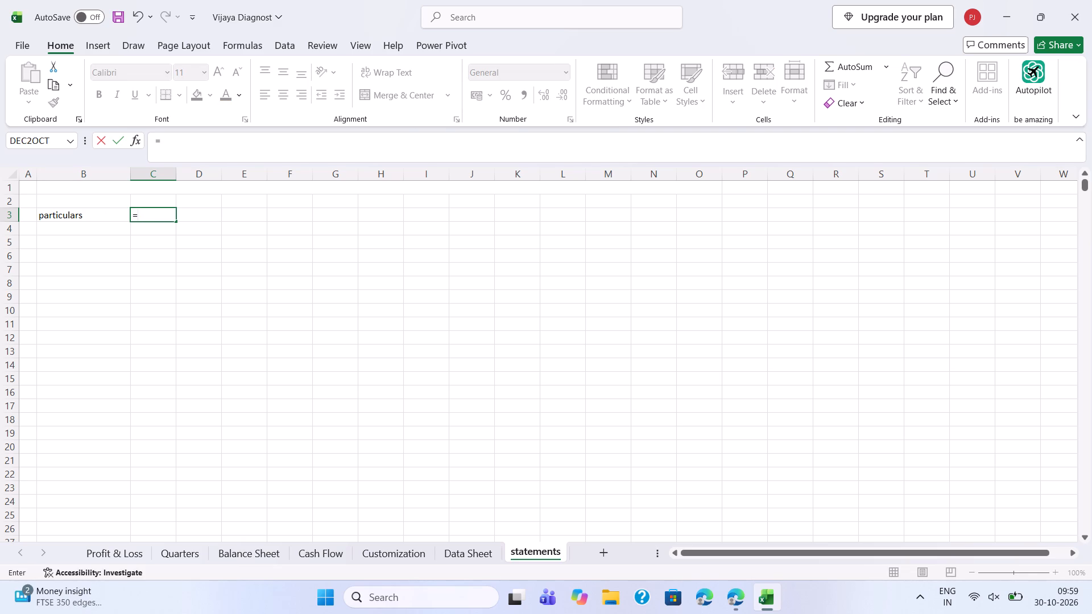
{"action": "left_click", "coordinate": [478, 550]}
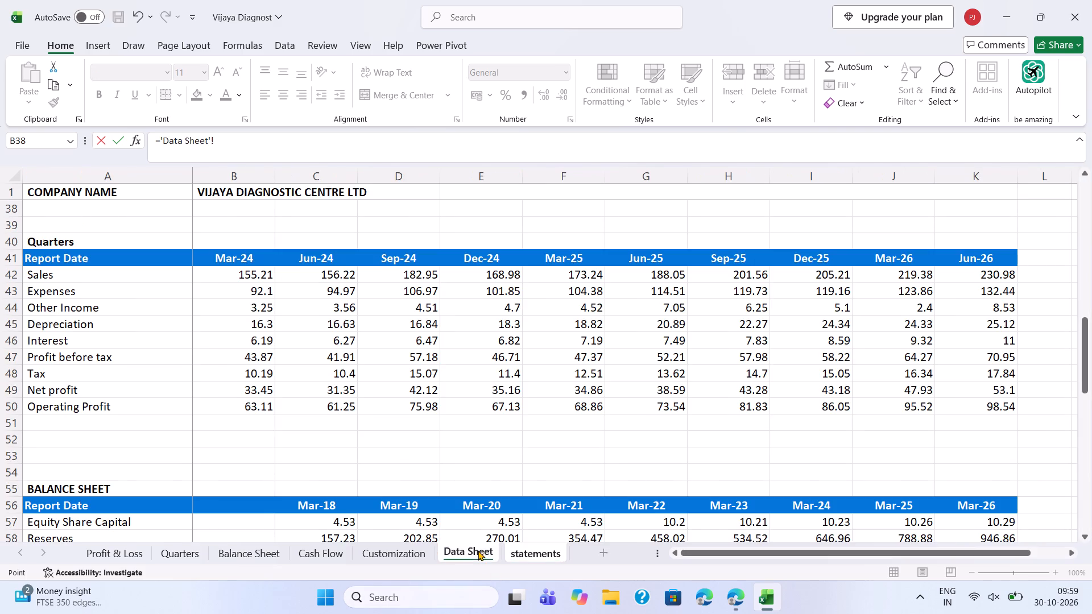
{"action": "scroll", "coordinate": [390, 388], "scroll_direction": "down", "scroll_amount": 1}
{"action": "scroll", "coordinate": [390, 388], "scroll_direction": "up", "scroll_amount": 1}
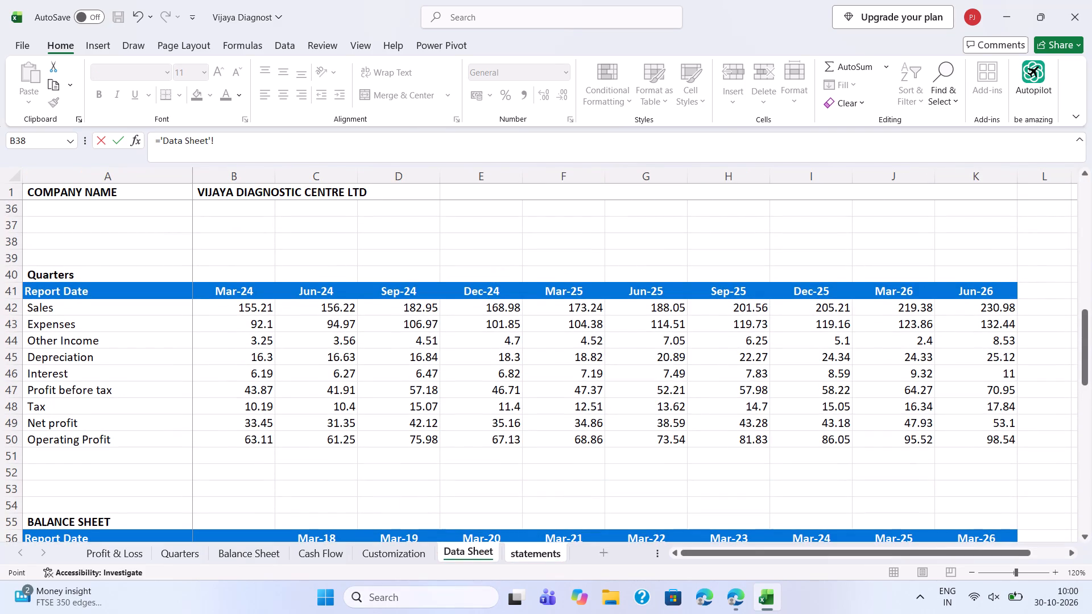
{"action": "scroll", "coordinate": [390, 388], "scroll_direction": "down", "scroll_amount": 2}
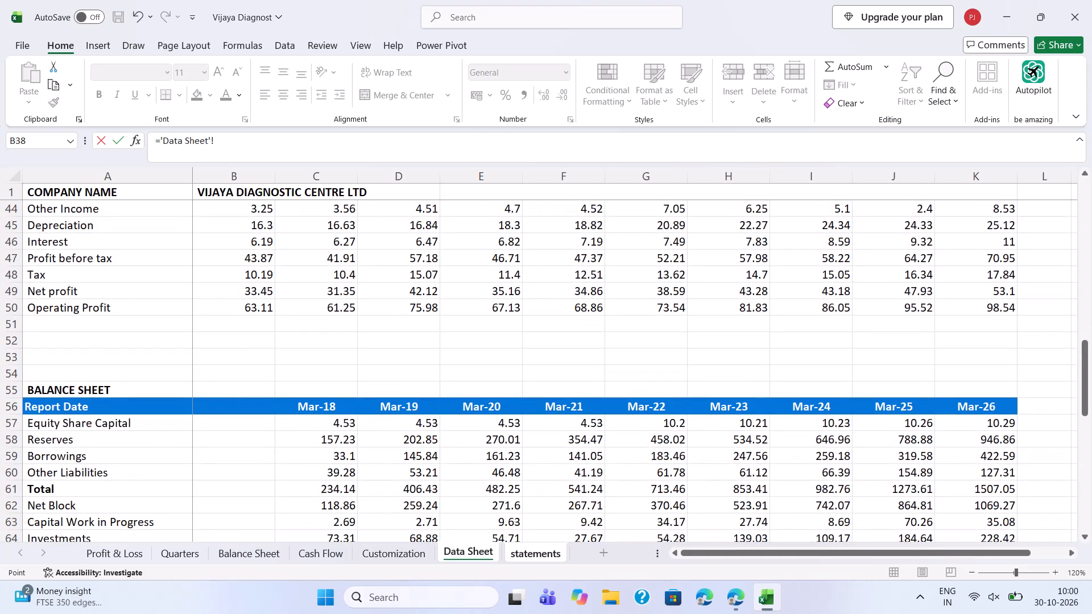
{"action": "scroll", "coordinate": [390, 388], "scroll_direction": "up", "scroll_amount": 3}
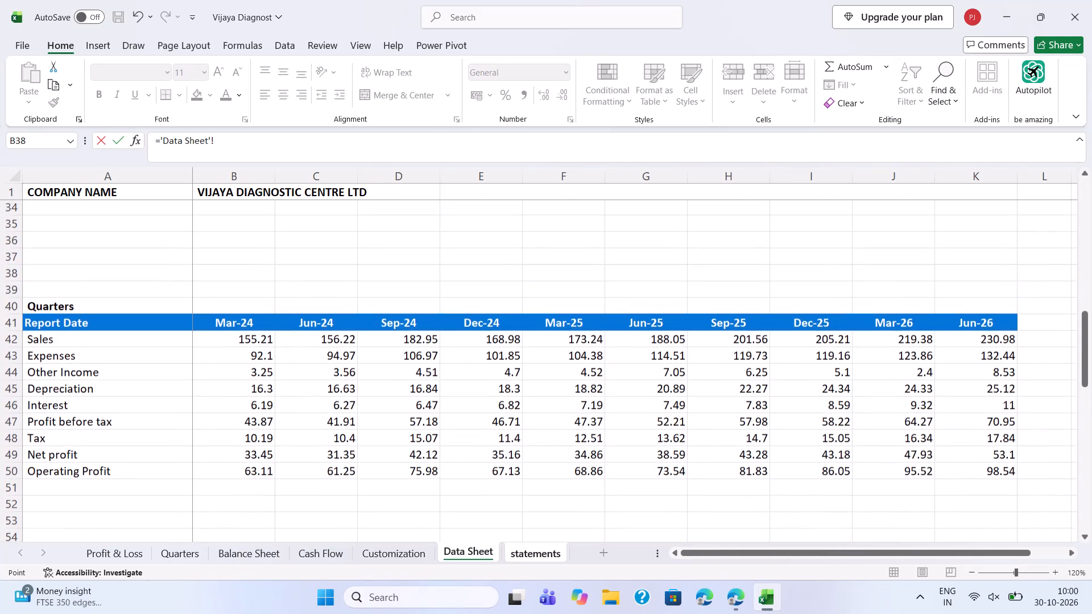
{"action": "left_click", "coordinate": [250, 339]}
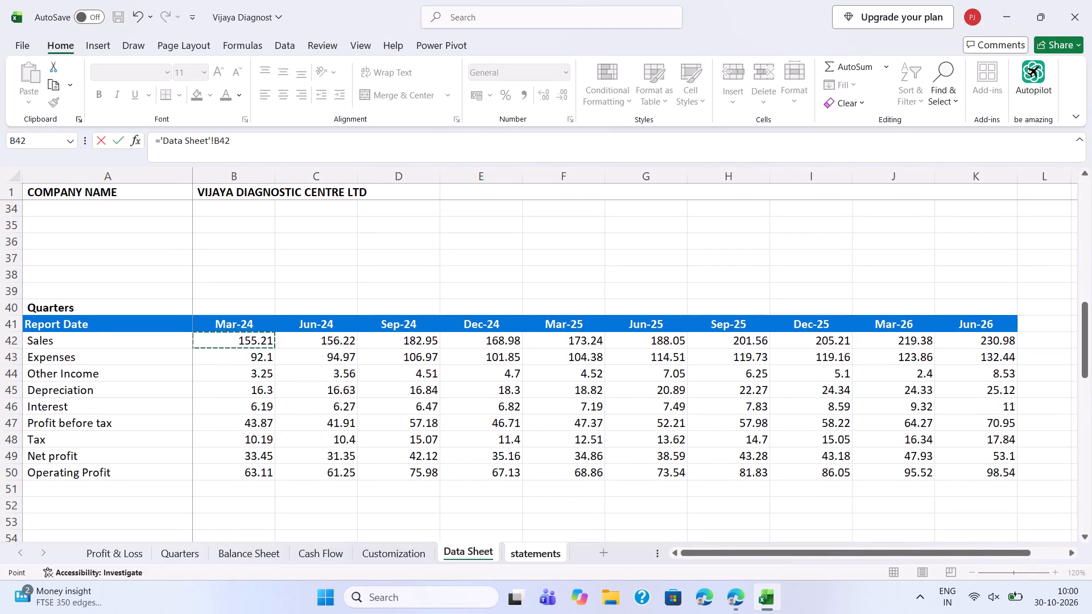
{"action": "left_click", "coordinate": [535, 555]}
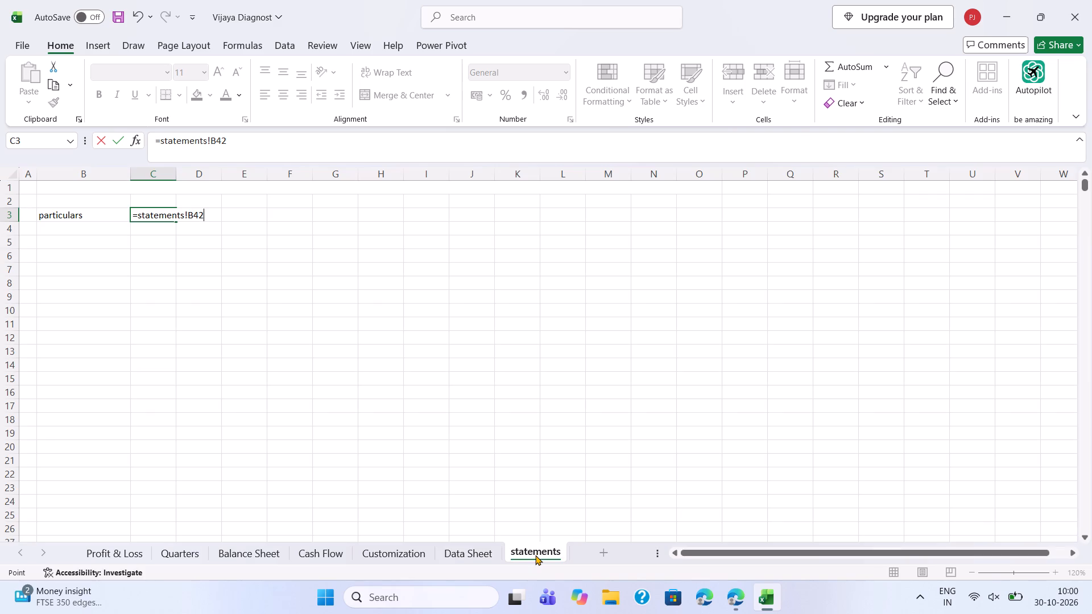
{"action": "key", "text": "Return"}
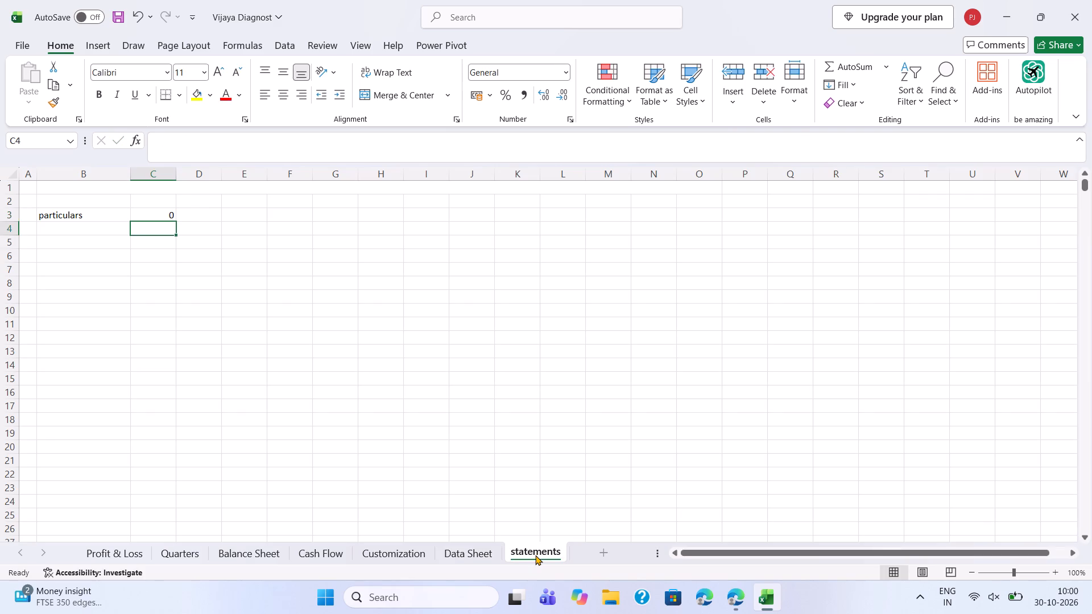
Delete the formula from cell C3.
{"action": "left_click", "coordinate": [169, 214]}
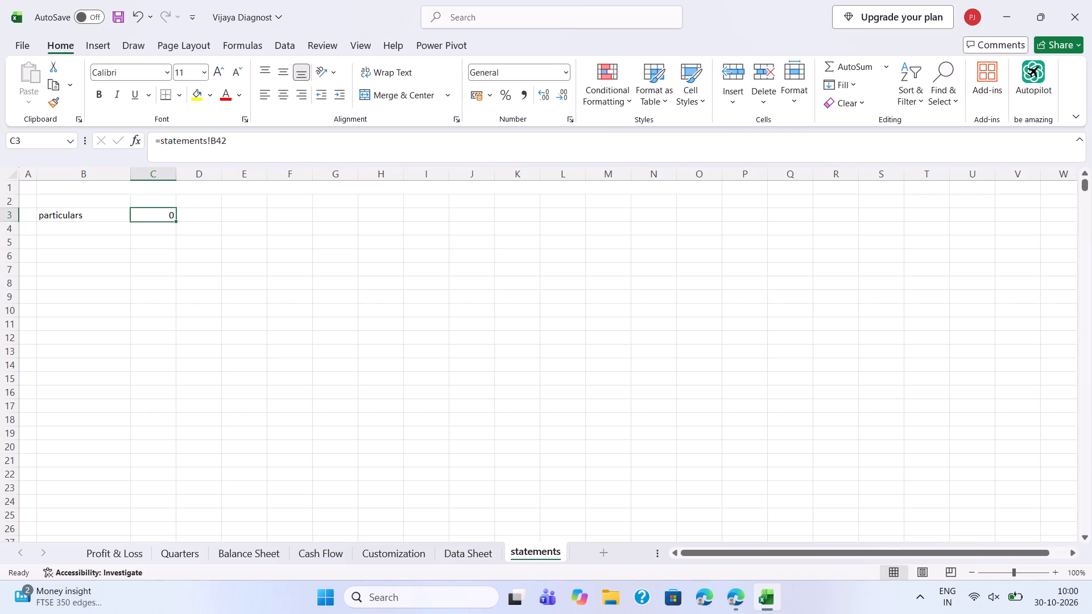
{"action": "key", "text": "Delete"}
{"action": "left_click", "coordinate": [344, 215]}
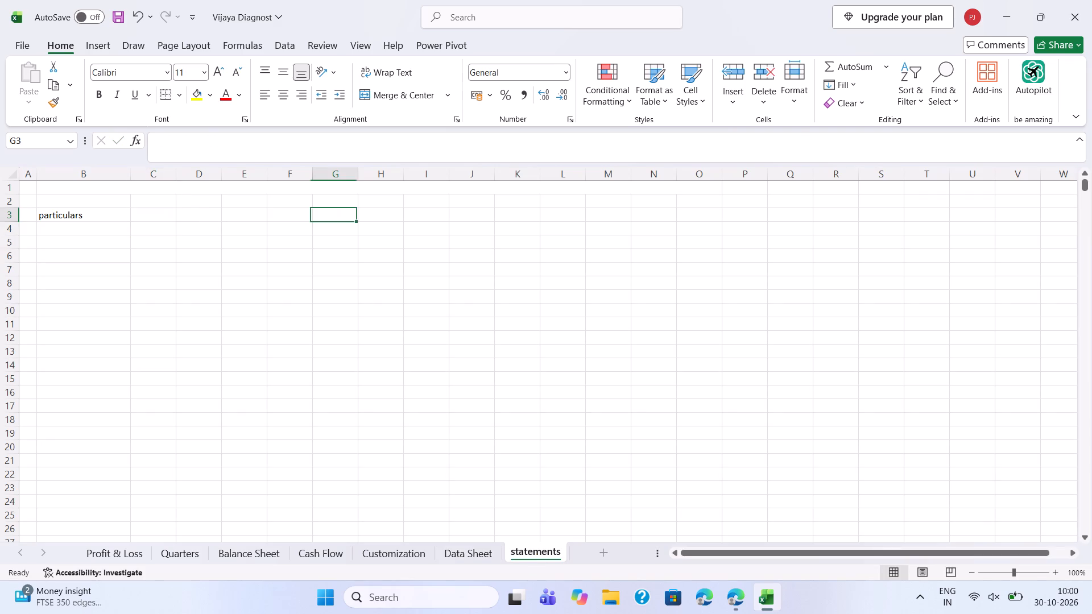
Link the Data Sheet's Quarters report dates, B41:K41, into row 3 of the statements sheet, starting at cell C3.
{"action": "left_click", "coordinate": [148, 217]}
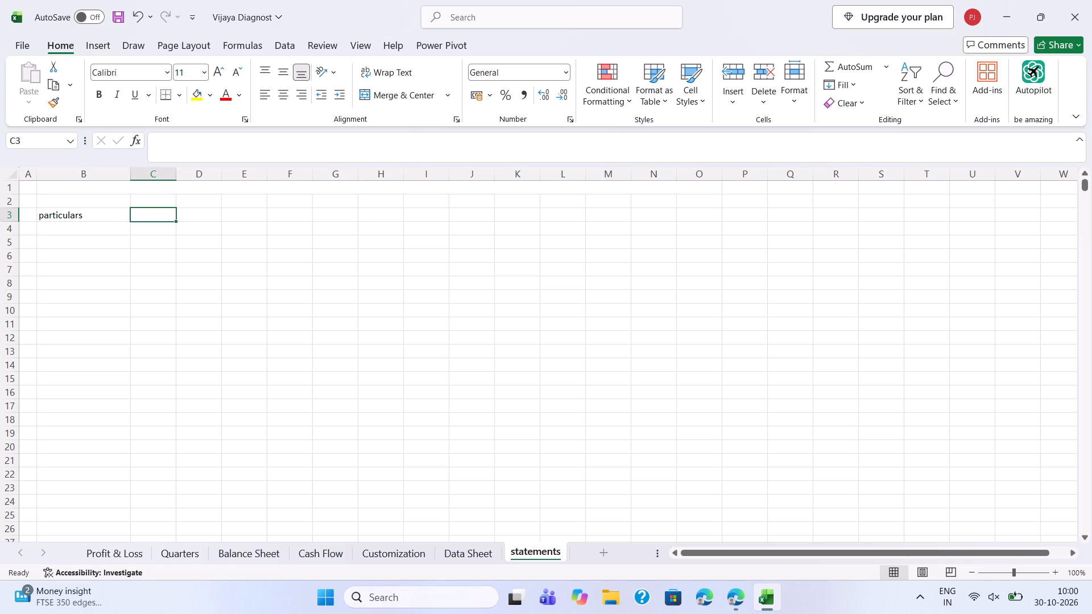
{"action": "key", "text": "equal"}
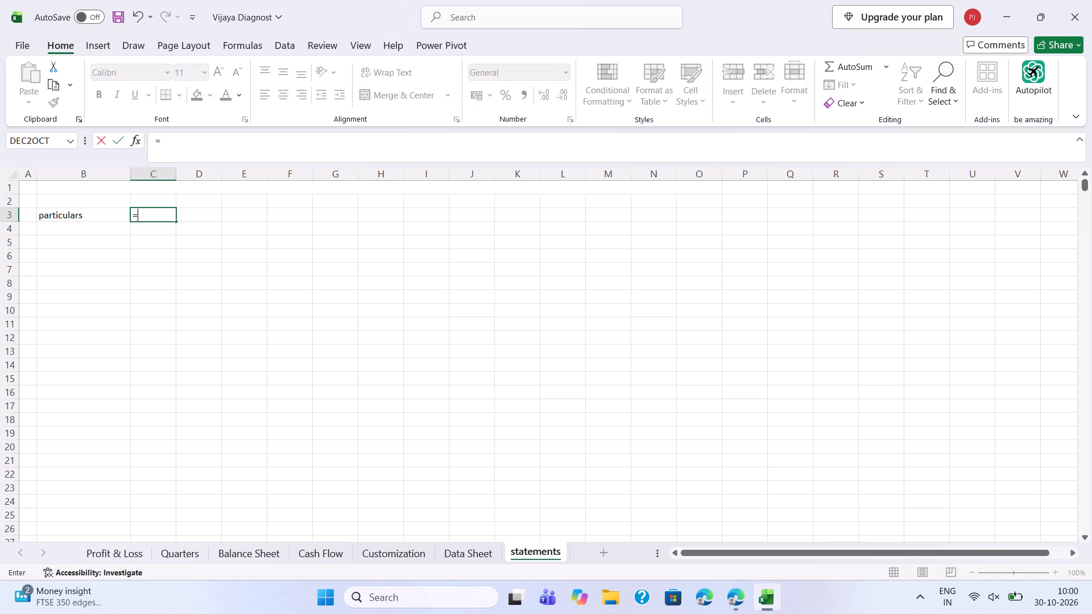
{"action": "left_click", "coordinate": [458, 549]}
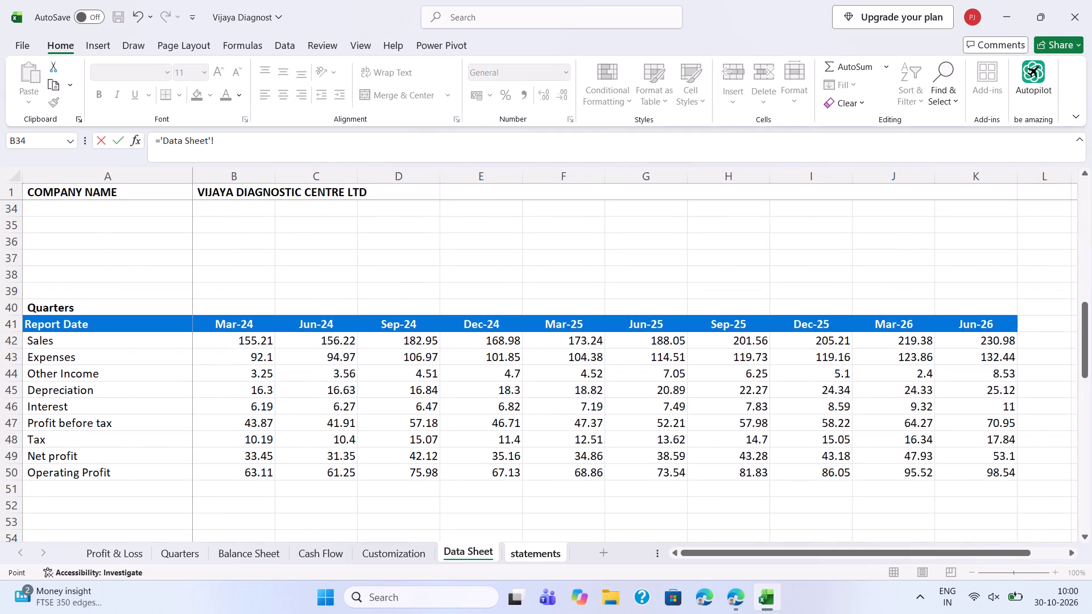
{"action": "left_click", "coordinate": [243, 327]}
{"action": "left_click_drag", "start_coordinate": [267, 320], "coordinate": [689, 330]}
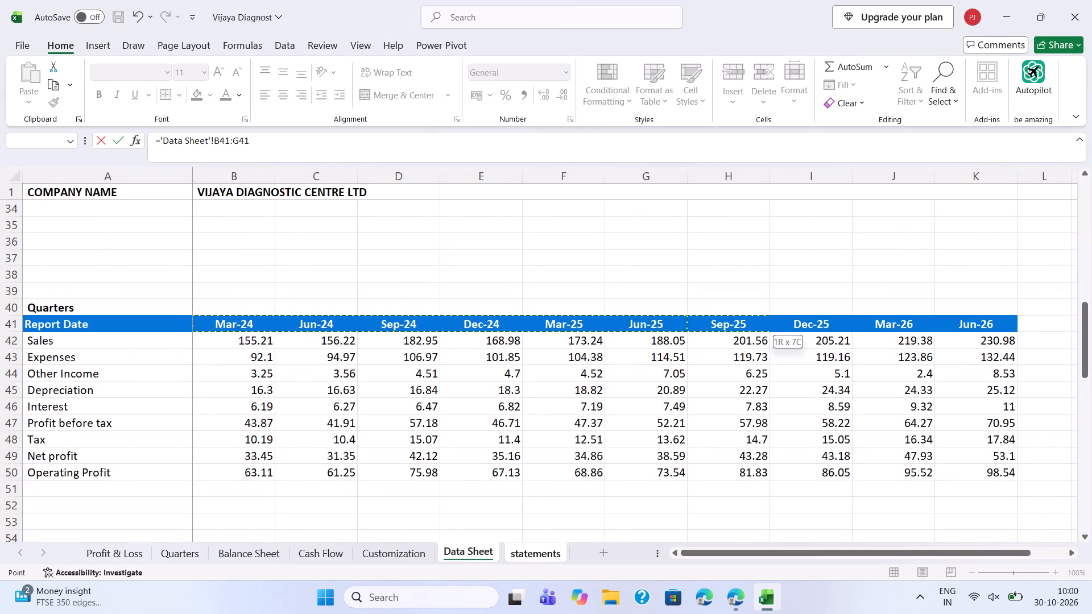
{"action": "left_click_drag", "start_coordinate": [689, 330], "coordinate": [882, 329]}
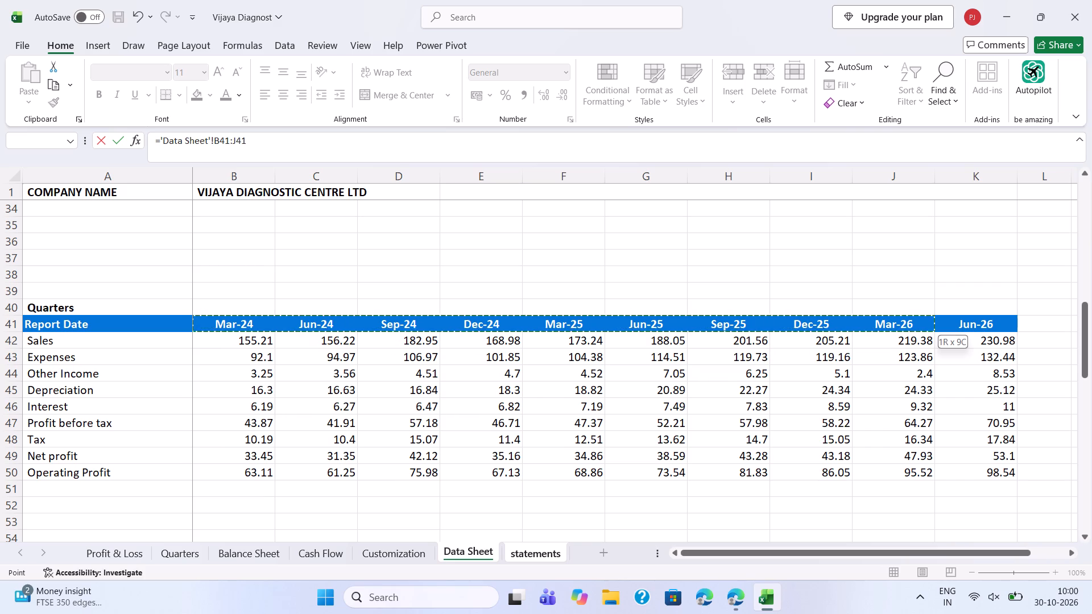
{"action": "left_click_drag", "start_coordinate": [882, 329], "coordinate": [954, 329]}
{"action": "key", "text": "shift+underscore"}
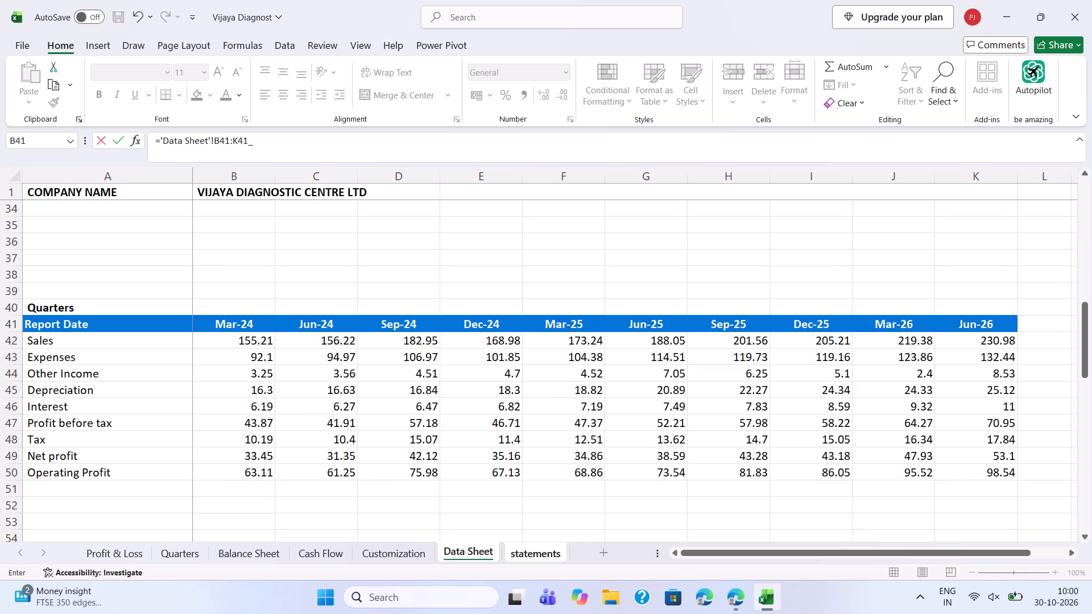
{"action": "key", "text": "BackSpace"}
{"action": "key", "text": "shift+parenright"}
{"action": "key", "text": "Return"}
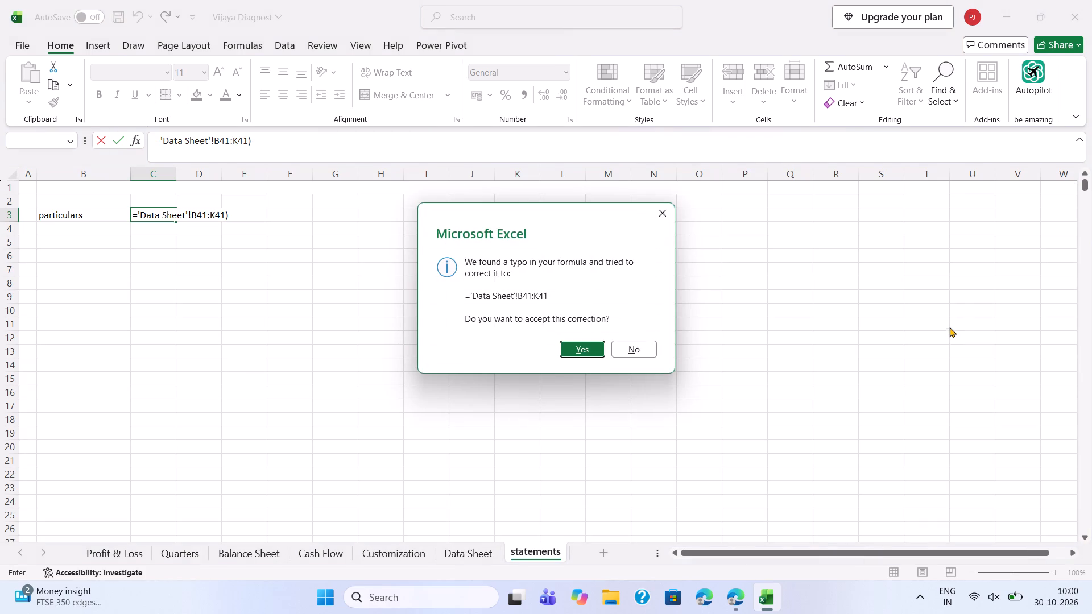
{"action": "left_click", "coordinate": [585, 356]}
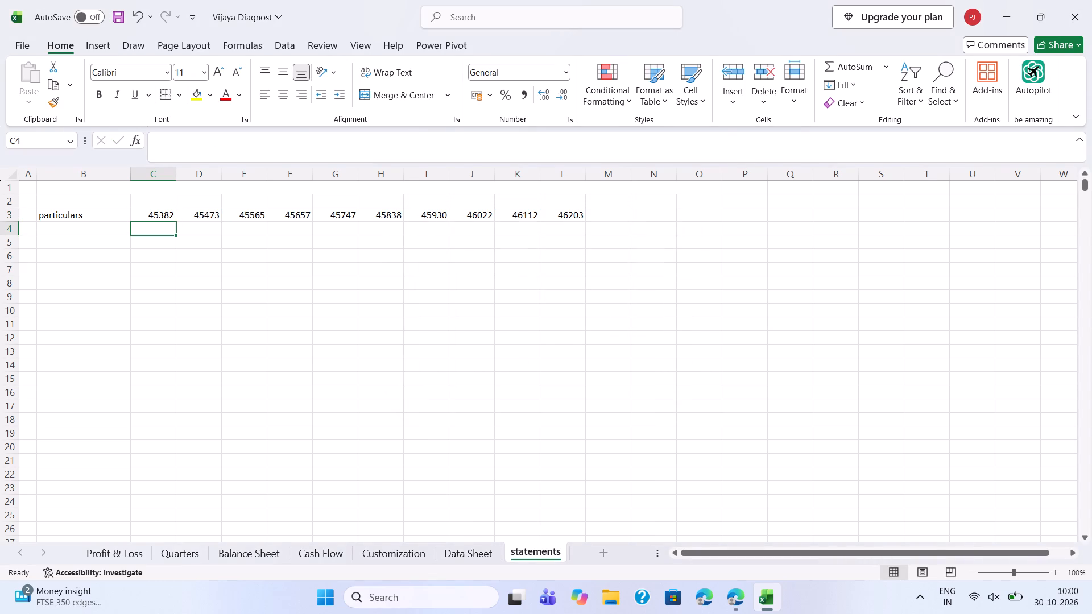
Enter the row label sales in cell B4, below particulars.
{"action": "left_click", "coordinate": [104, 226]}
{"action": "type", "text": "sa"}
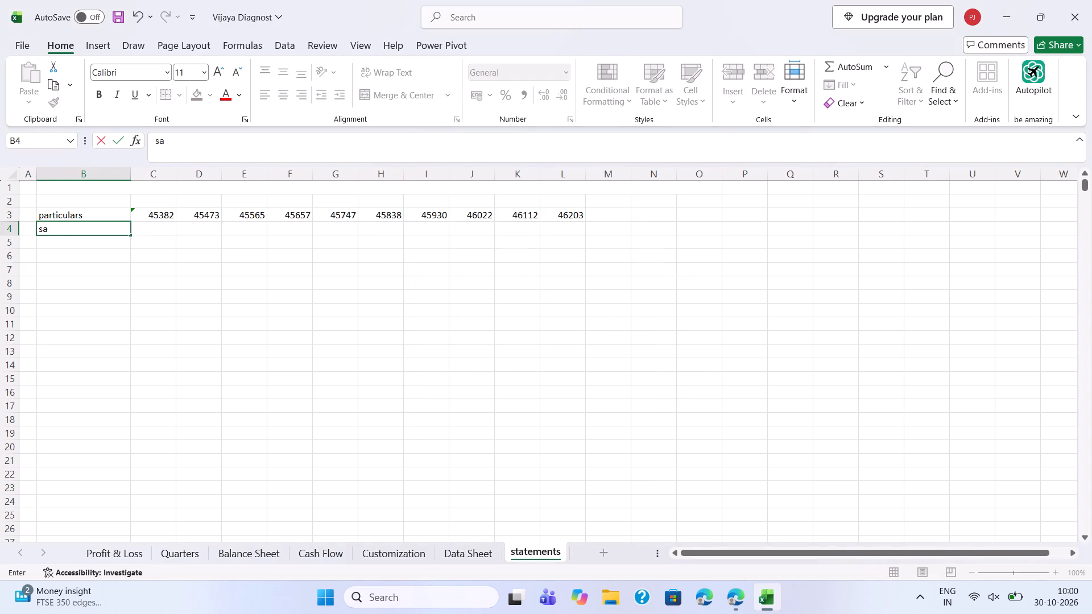
{"action": "type", "text": "les"}
{"action": "key", "text": "Return"}
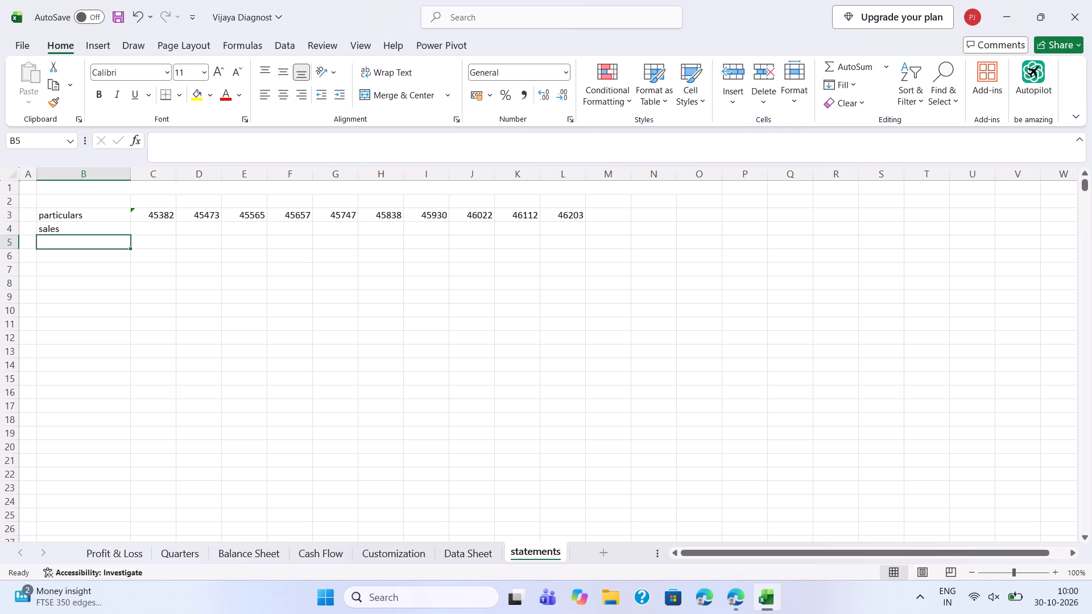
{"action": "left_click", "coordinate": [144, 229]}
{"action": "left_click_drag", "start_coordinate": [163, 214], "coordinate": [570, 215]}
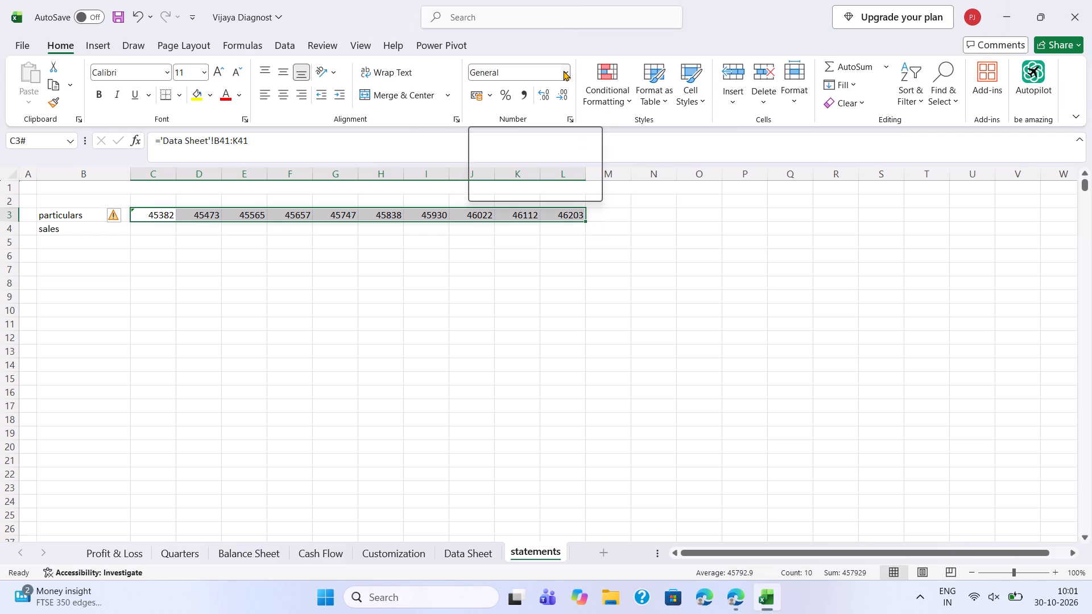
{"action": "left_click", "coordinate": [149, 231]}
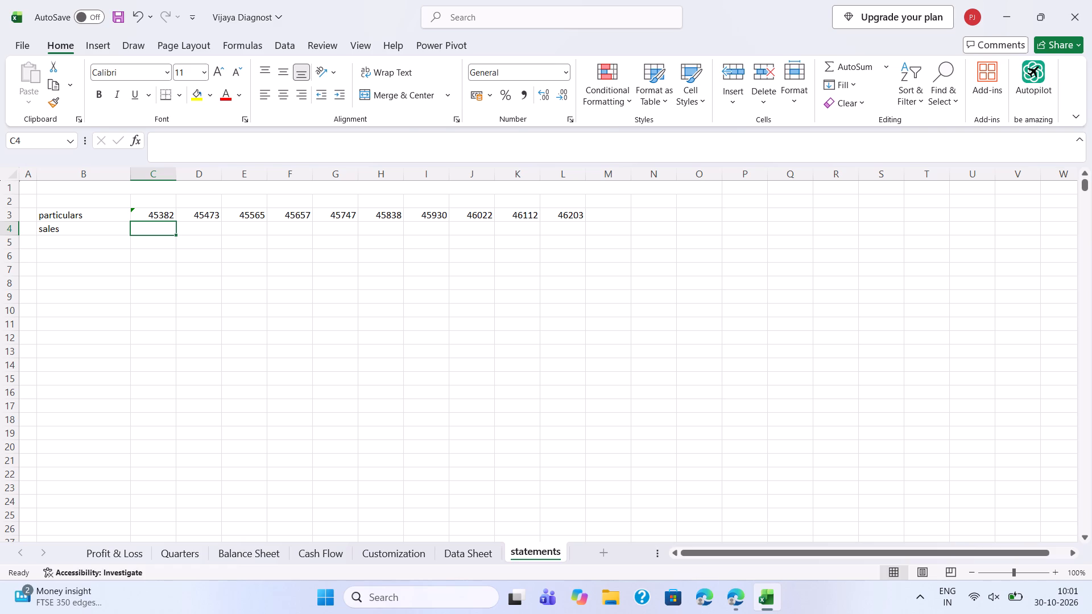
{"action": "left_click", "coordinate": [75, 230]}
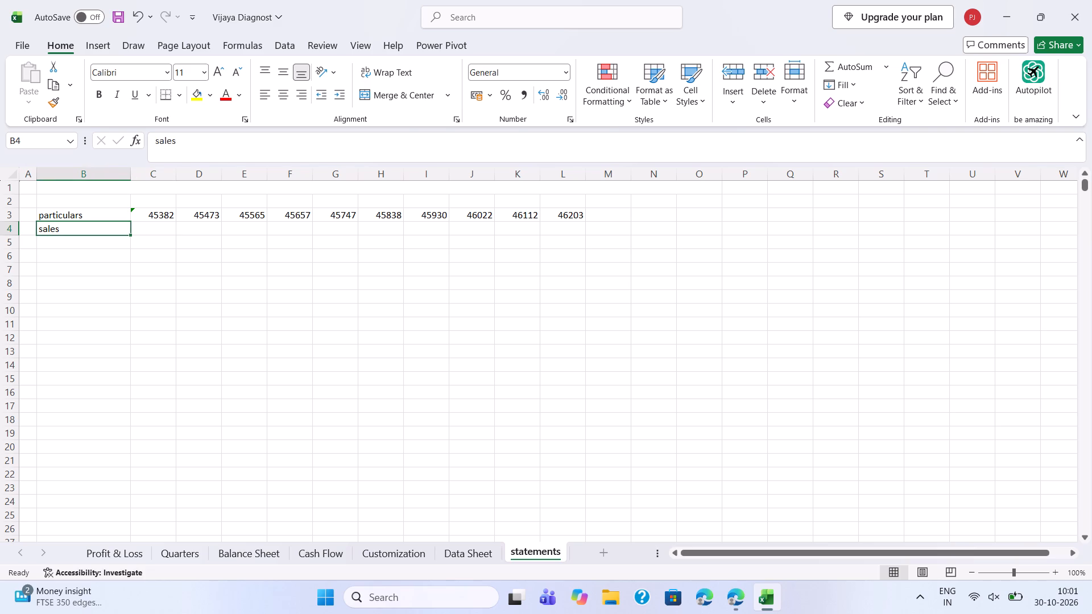
Look through the line items and reporting periods on the Profit & Loss, Quarters, Cash Flow and Balance Sheet sheets.
{"action": "left_click", "coordinate": [104, 563]}
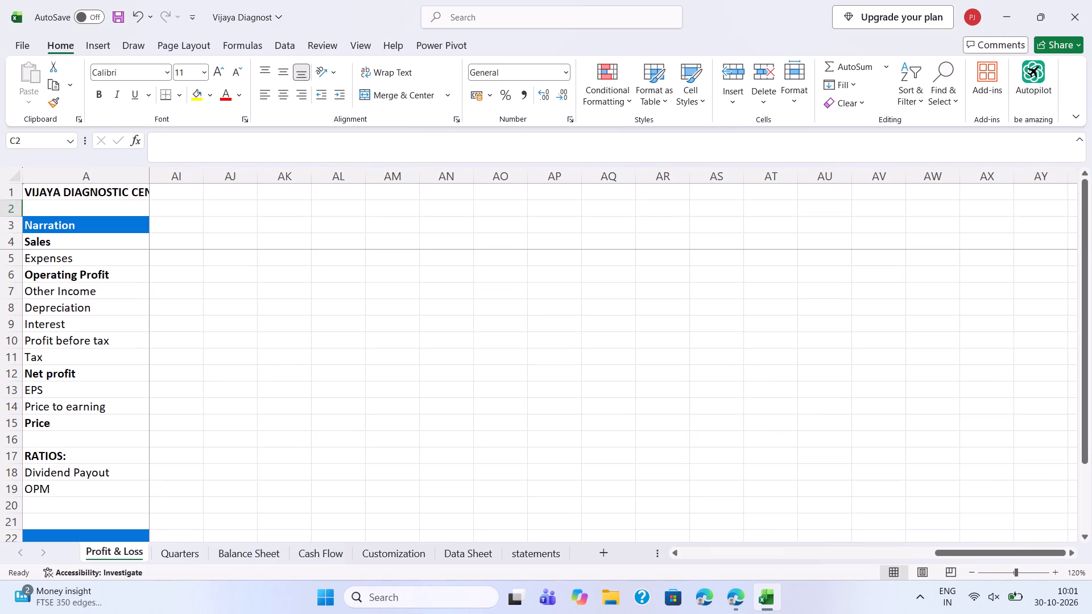
{"action": "scroll", "coordinate": [230, 472], "scroll_direction": "right", "scroll_amount": 6}
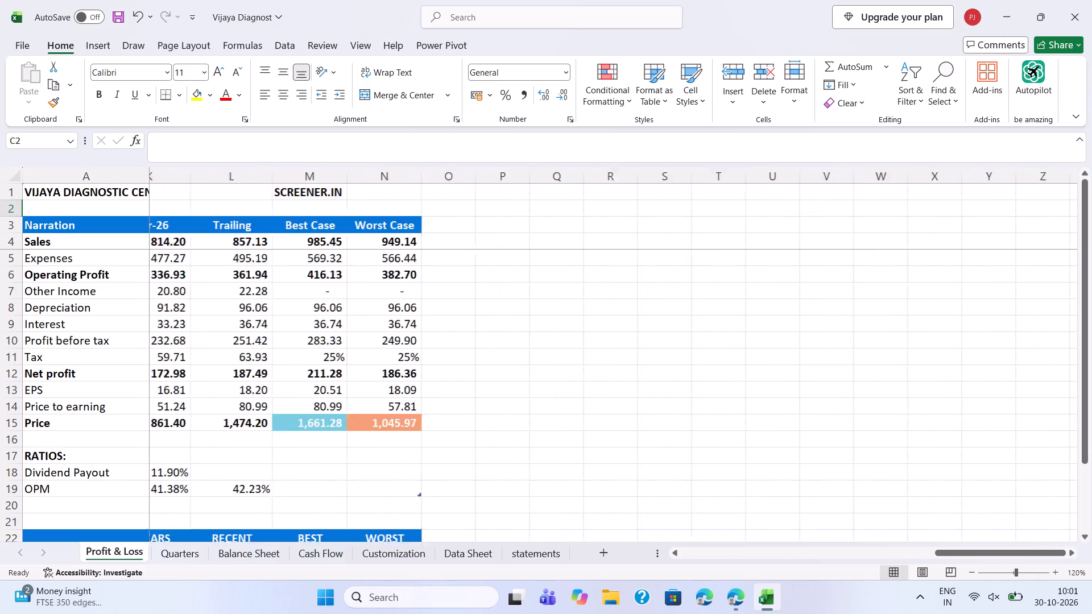
{"action": "scroll", "coordinate": [230, 472], "scroll_direction": "right", "scroll_amount": 4}
{"action": "scroll", "coordinate": [230, 472], "scroll_direction": "down", "scroll_amount": 2}
{"action": "scroll", "coordinate": [230, 472], "scroll_direction": "right", "scroll_amount": 1}
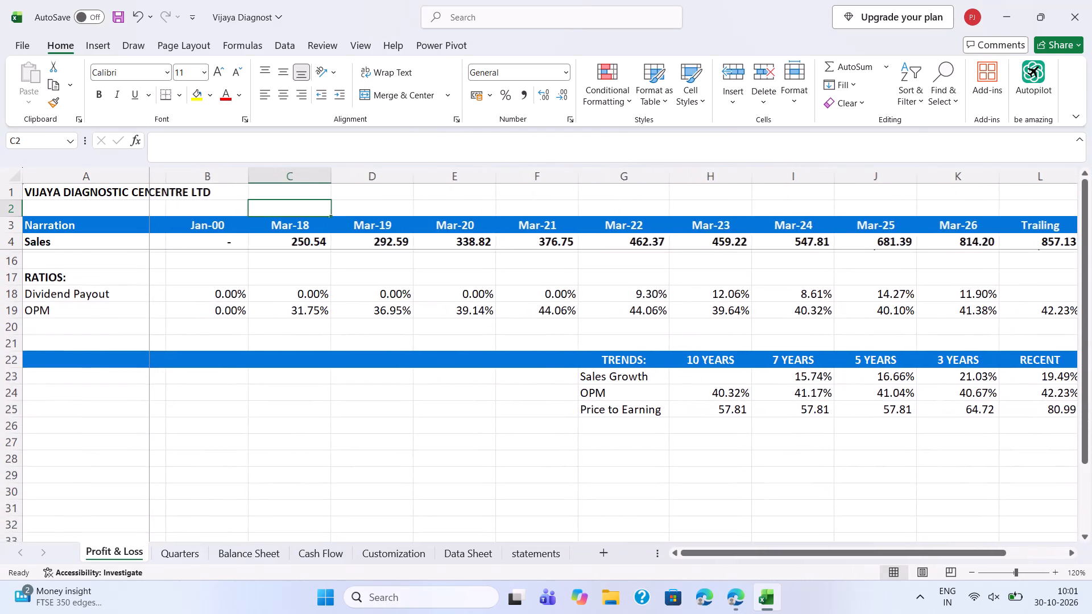
{"action": "scroll", "coordinate": [230, 472], "scroll_direction": "right", "scroll_amount": 2}
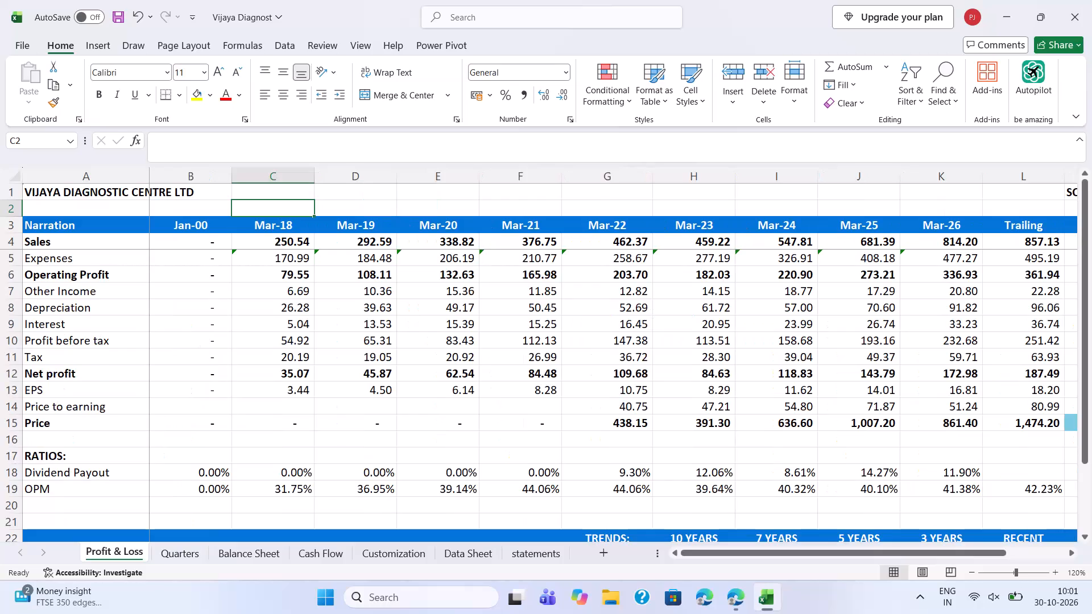
{"action": "left_click", "coordinate": [202, 555]}
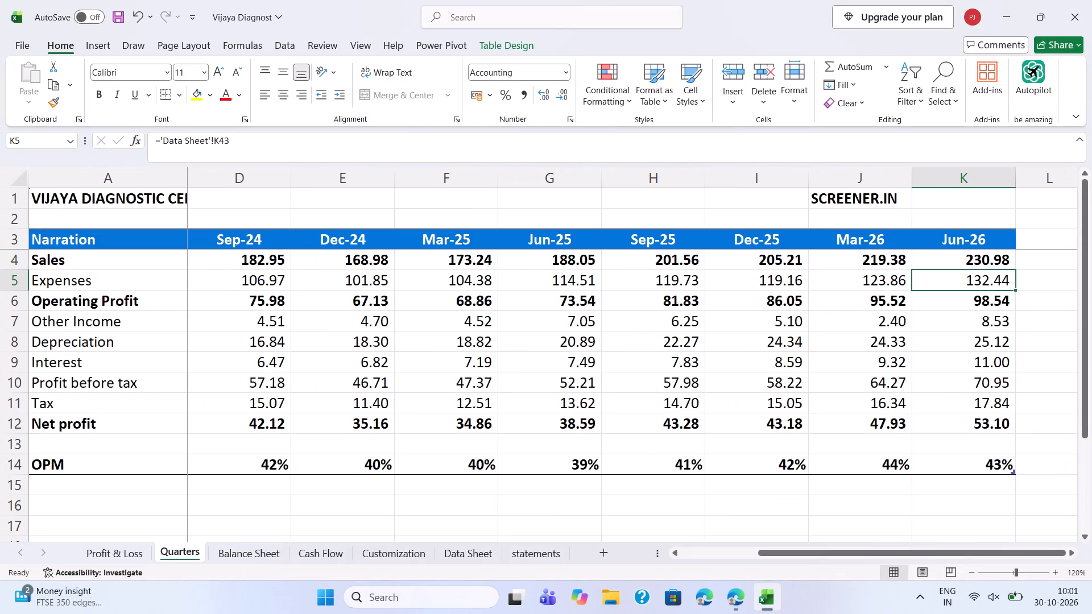
{"action": "left_click", "coordinate": [263, 543]}
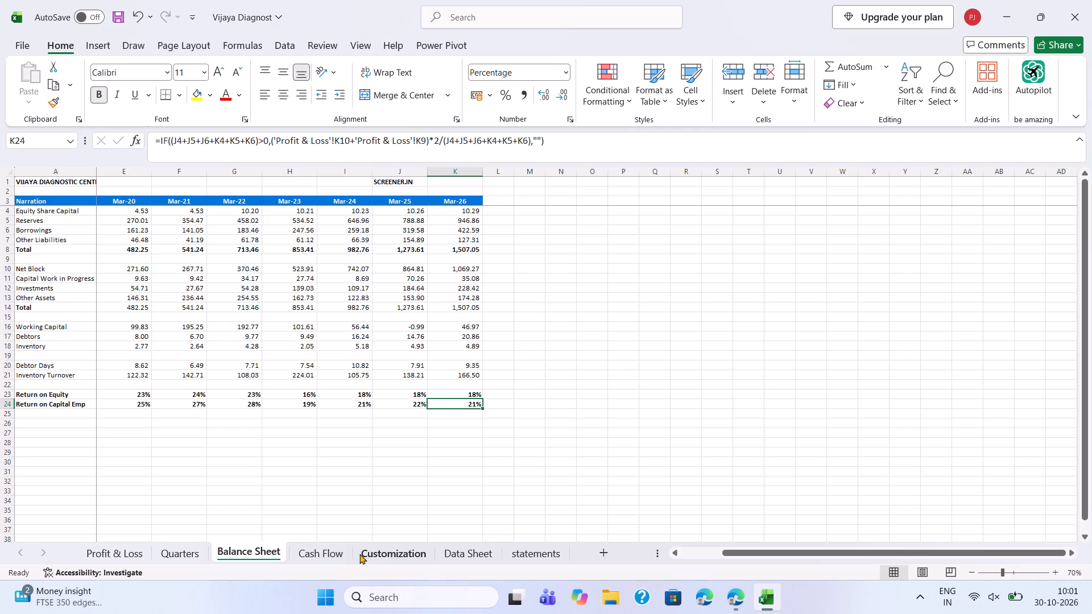
{"action": "left_click", "coordinate": [187, 546]}
{"action": "scroll", "coordinate": [176, 435], "scroll_direction": "down", "scroll_amount": 1}
{"action": "scroll", "coordinate": [176, 435], "scroll_direction": "right", "scroll_amount": 5}
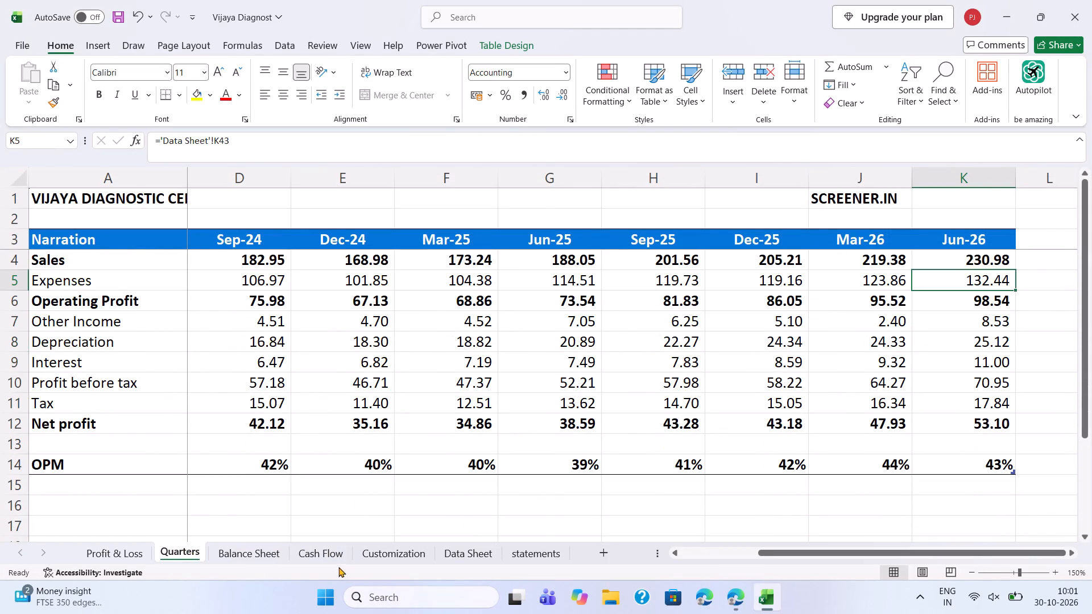
{"action": "left_click", "coordinate": [332, 557]}
{"action": "left_click", "coordinate": [278, 554]}
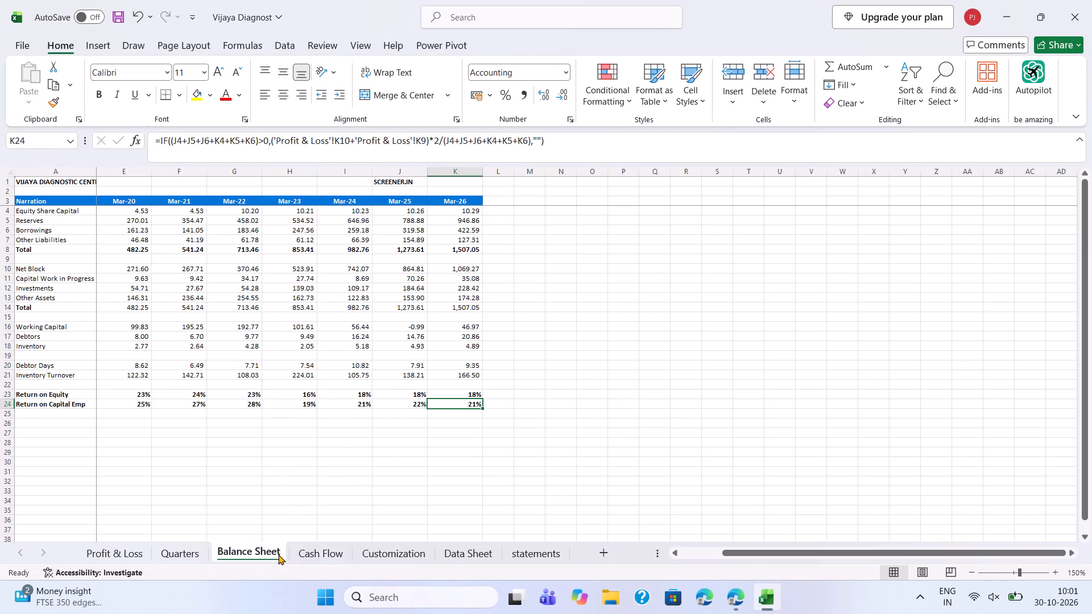
Examine the line items in the Data Sheet's Quarters and Balance Sheet sections.
{"action": "left_click", "coordinate": [463, 551]}
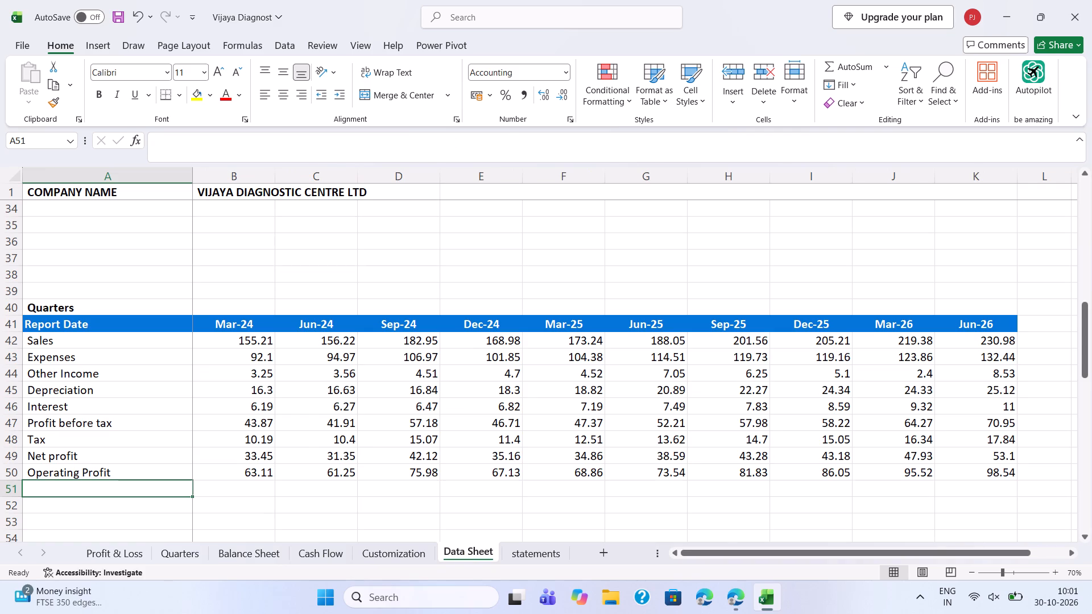
{"action": "left_click_drag", "start_coordinate": [151, 339], "coordinate": [153, 362]}
{"action": "scroll", "coordinate": [153, 362], "scroll_direction": "down", "scroll_amount": 2}
{"action": "scroll", "coordinate": [153, 362], "scroll_direction": "up", "scroll_amount": 1}
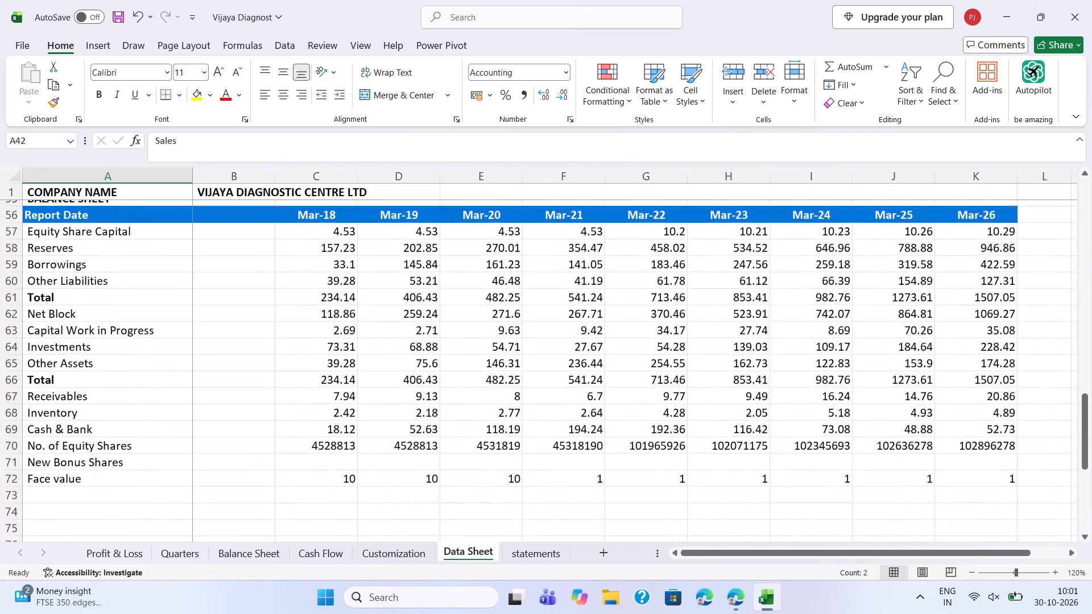
{"action": "scroll", "coordinate": [153, 362], "scroll_direction": "up", "scroll_amount": 2}
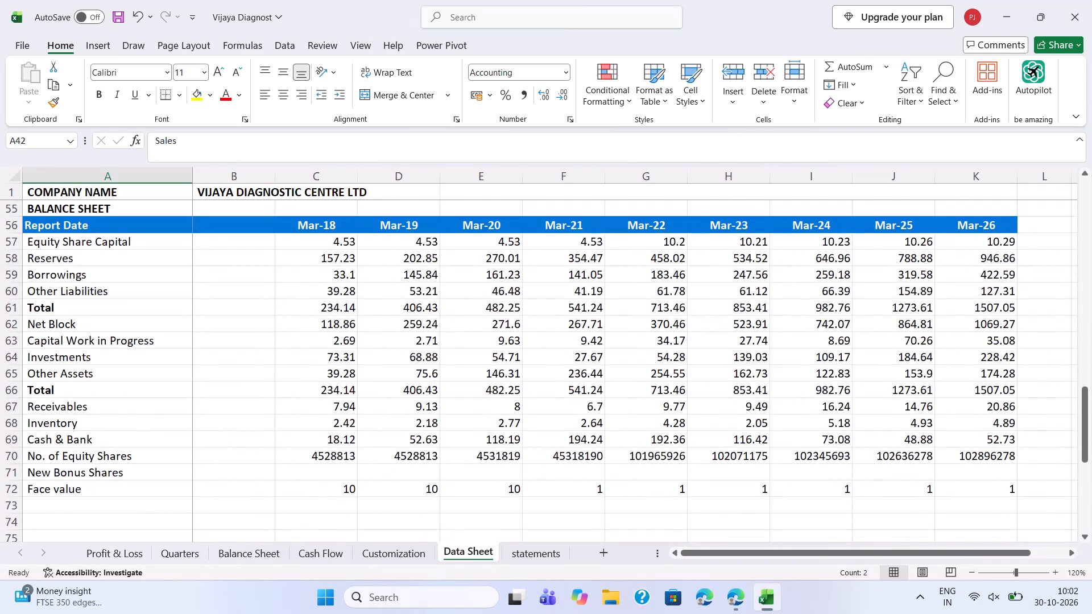
{"action": "scroll", "coordinate": [153, 362], "scroll_direction": "up", "scroll_amount": 4}
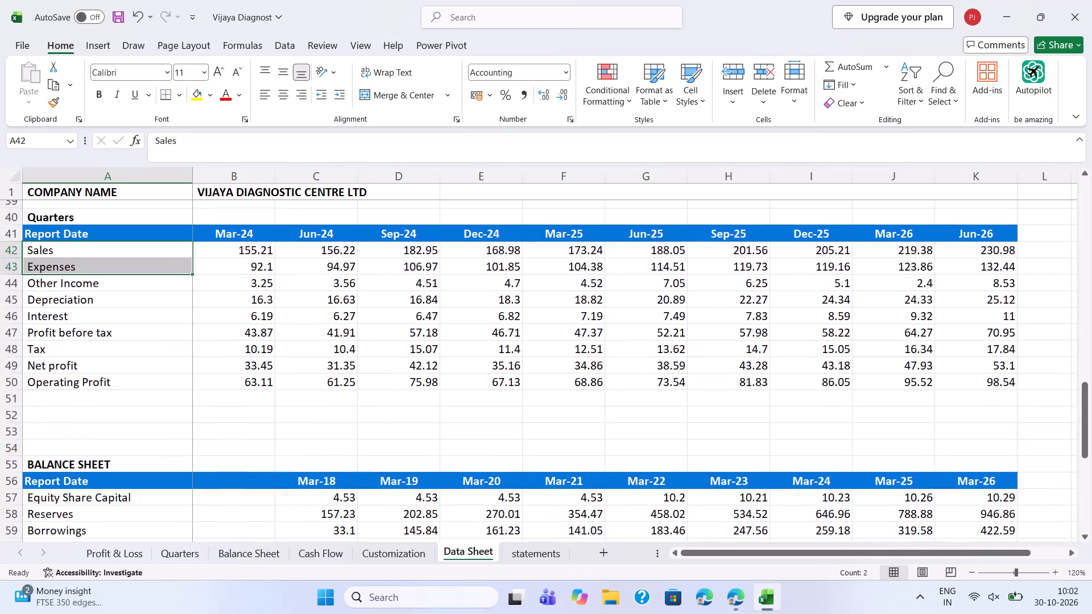
{"action": "scroll", "coordinate": [153, 362], "scroll_direction": "up", "scroll_amount": 1}
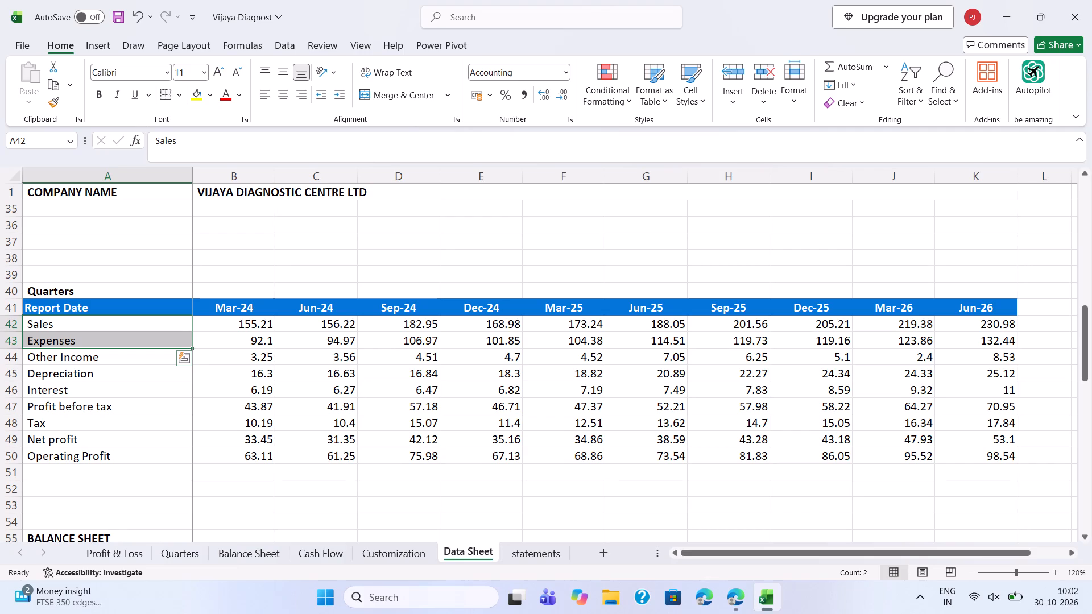
Format the linked report dates in C3:L3 of the statements sheet as Short Date.
{"action": "left_click", "coordinate": [540, 550]}
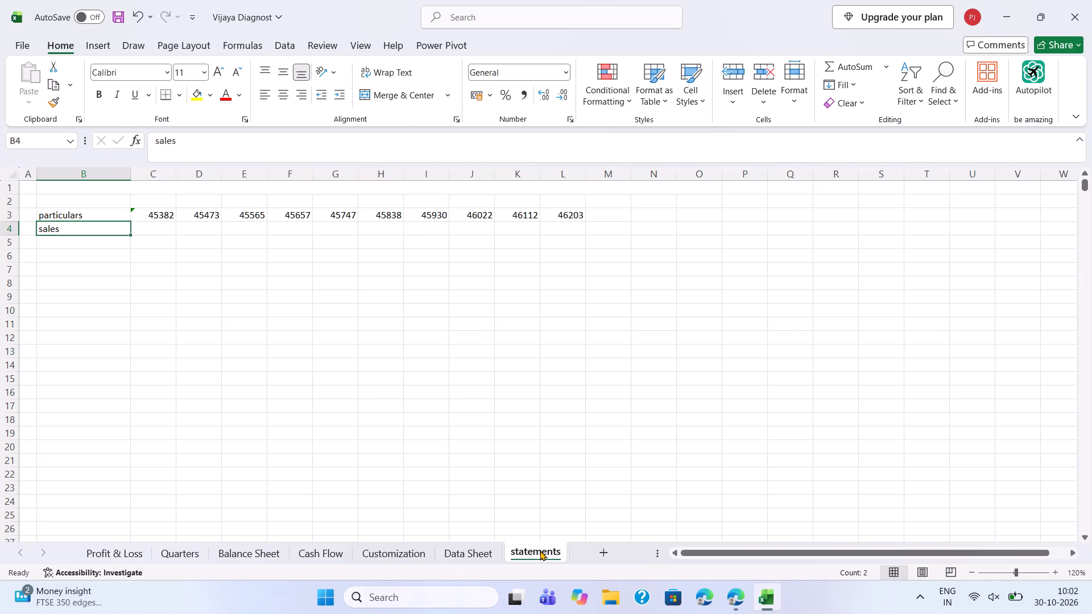
{"action": "left_click_drag", "start_coordinate": [164, 217], "coordinate": [192, 209]}
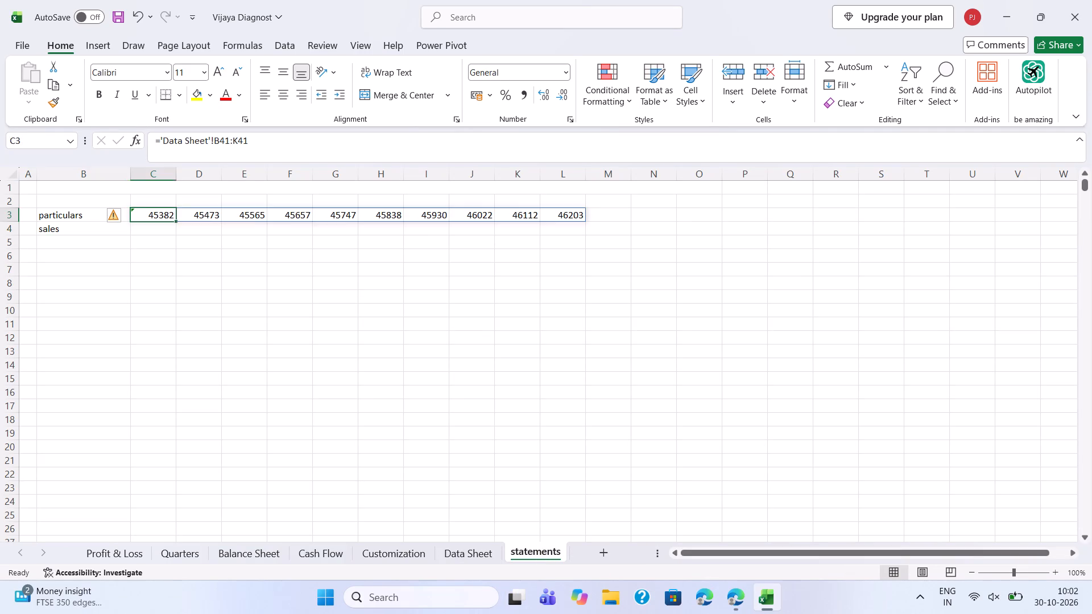
{"action": "left_click_drag", "start_coordinate": [192, 209], "coordinate": [543, 219]}
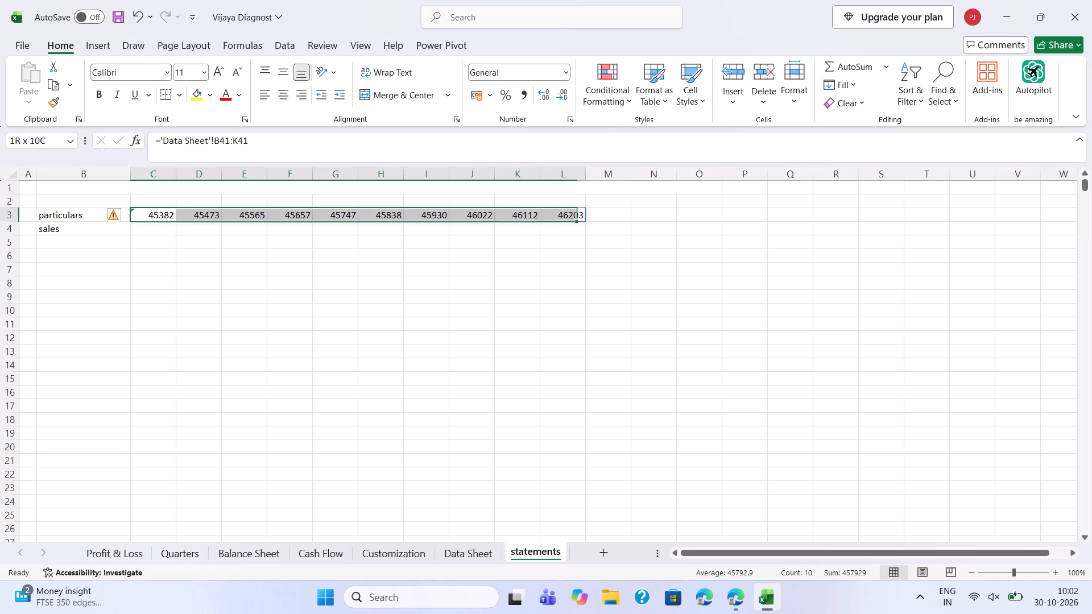
{"action": "left_click_drag", "start_coordinate": [543, 219], "coordinate": [548, 219]}
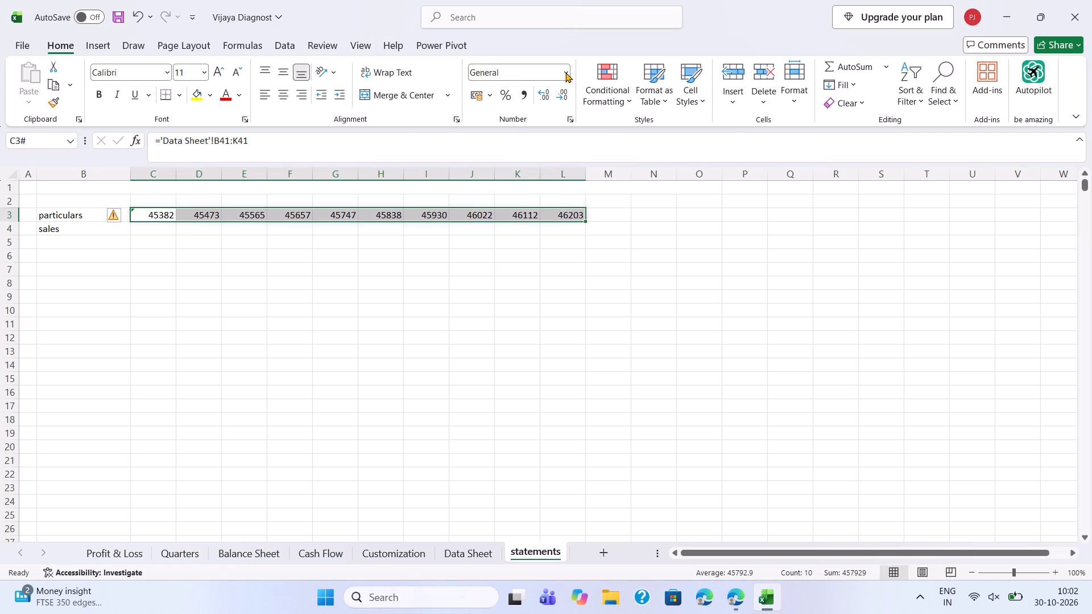
{"action": "left_click", "coordinate": [564, 70]}
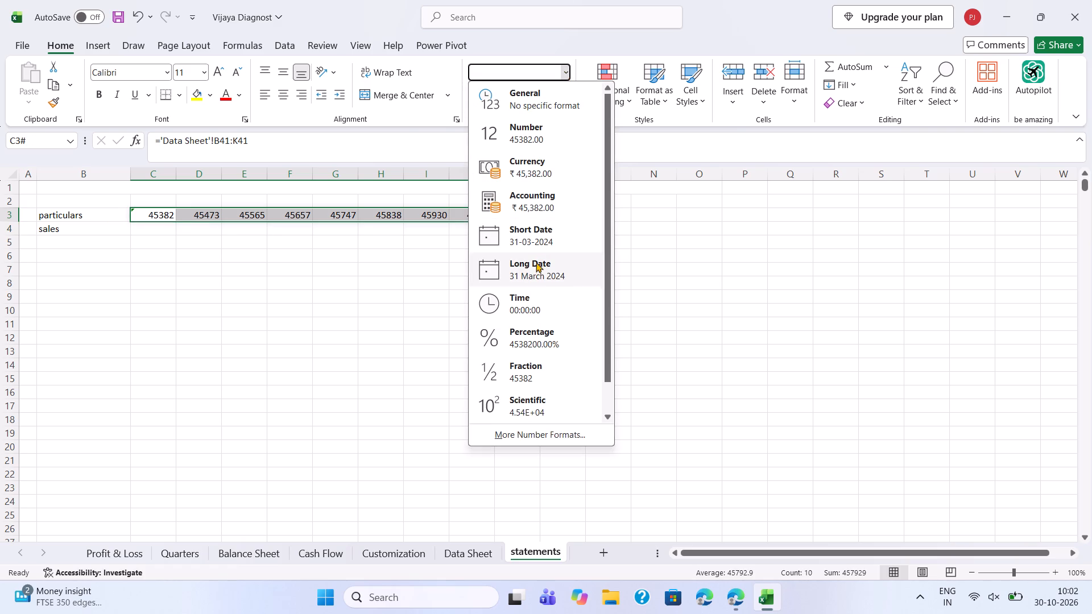
{"action": "left_click", "coordinate": [542, 248]}
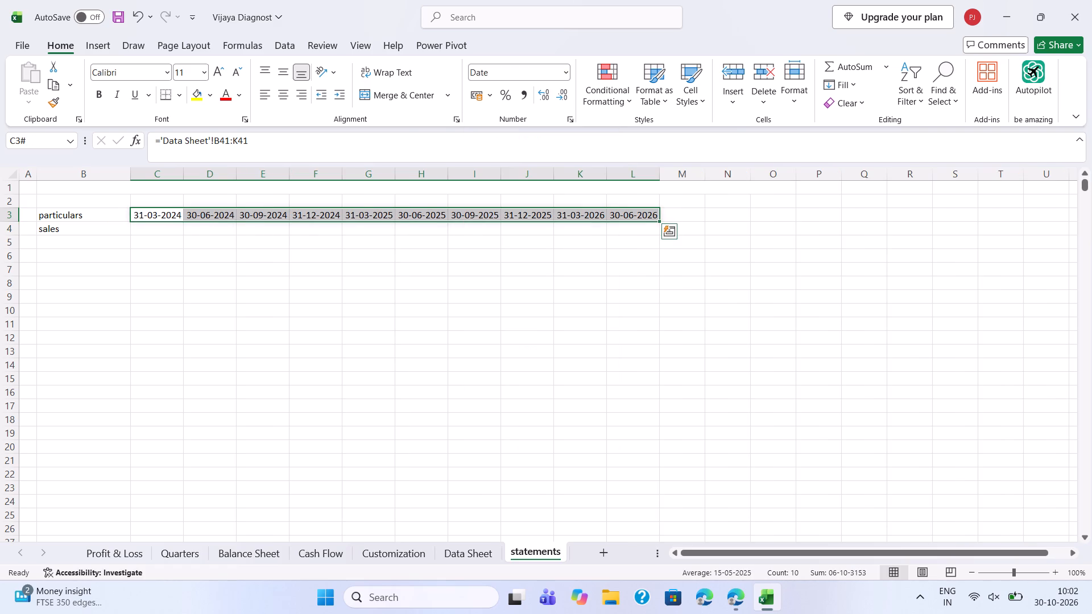
Apply the custom number format mmm-yy to the report dates in C3:L3 of the statements sheet.
{"action": "left_click", "coordinate": [565, 73]}
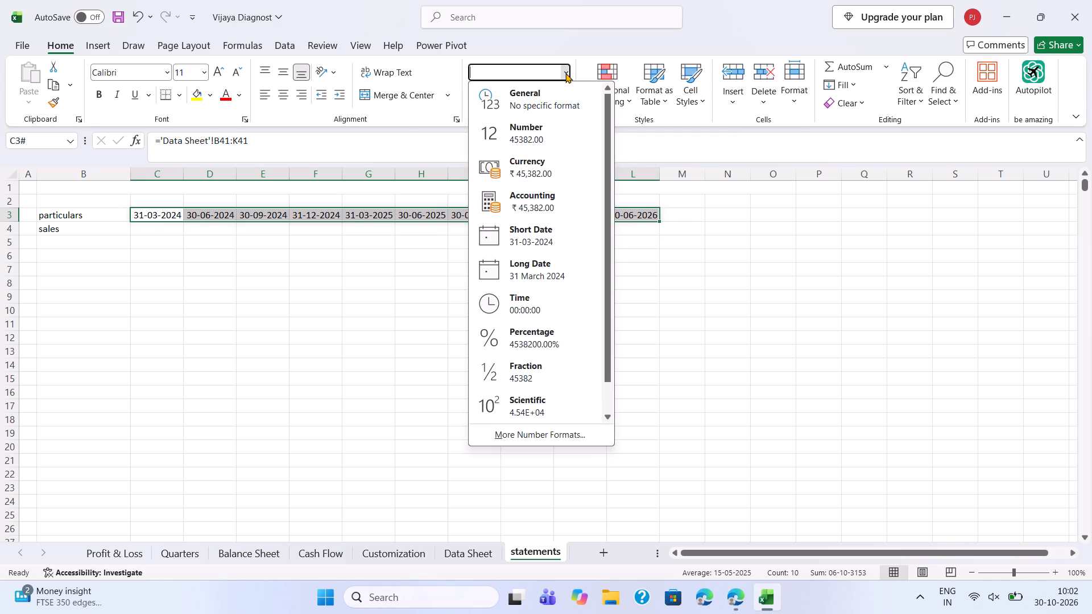
{"action": "left_click", "coordinate": [540, 438]}
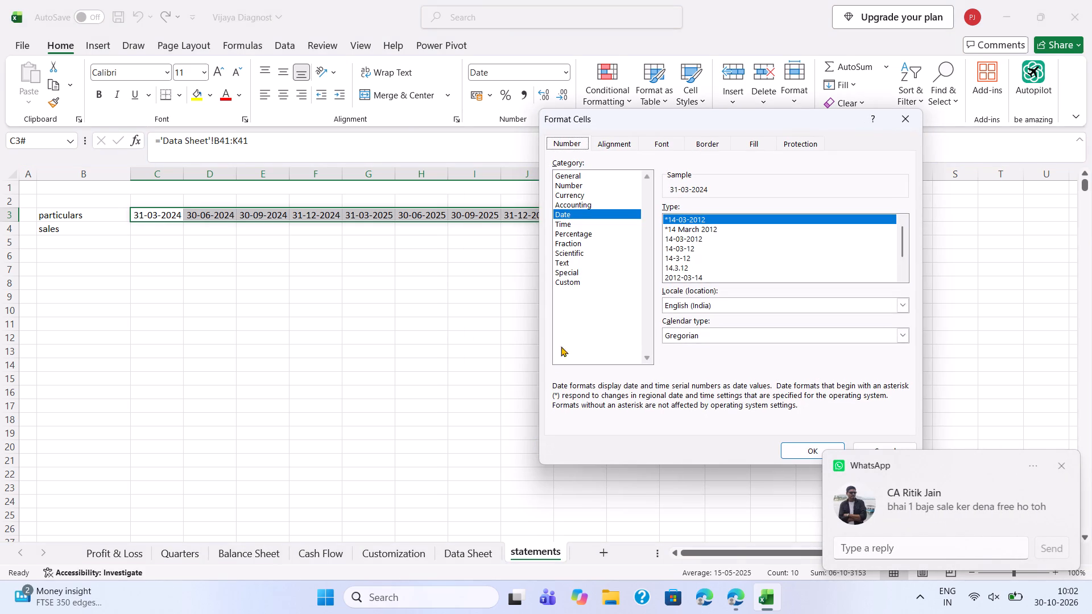
{"action": "left_click", "coordinate": [582, 201]}
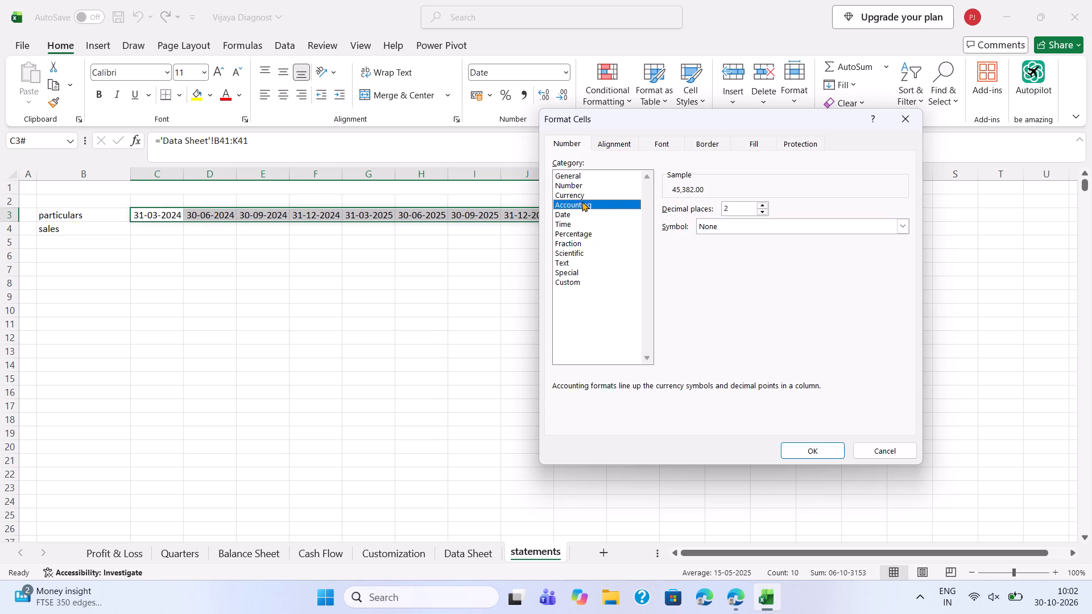
{"action": "left_click", "coordinate": [585, 225]}
{"action": "left_click", "coordinate": [585, 217]}
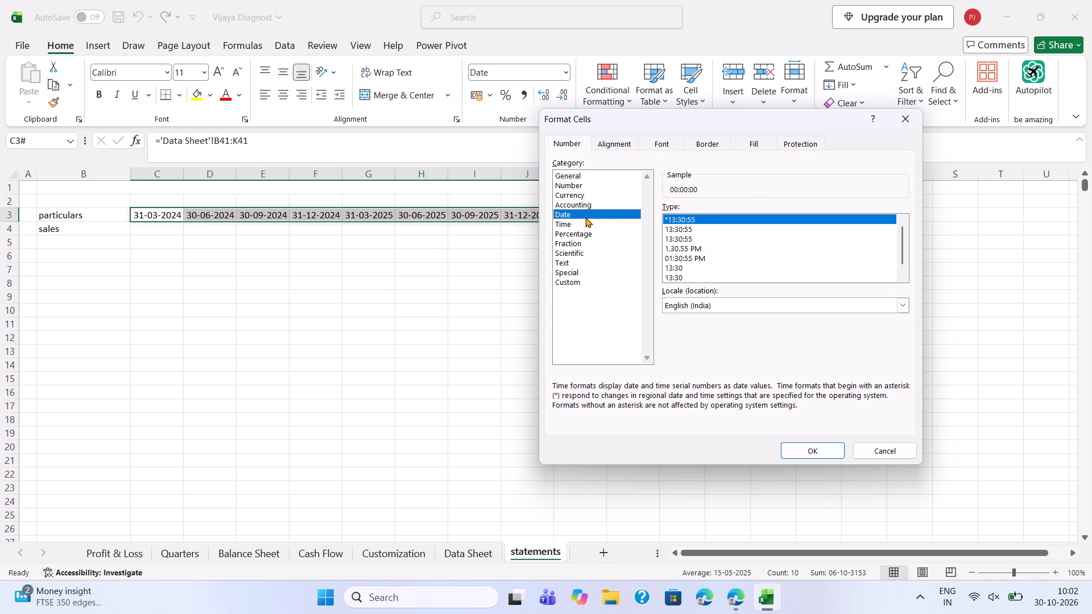
{"action": "scroll", "coordinate": [774, 250], "scroll_direction": "down", "scroll_amount": 2}
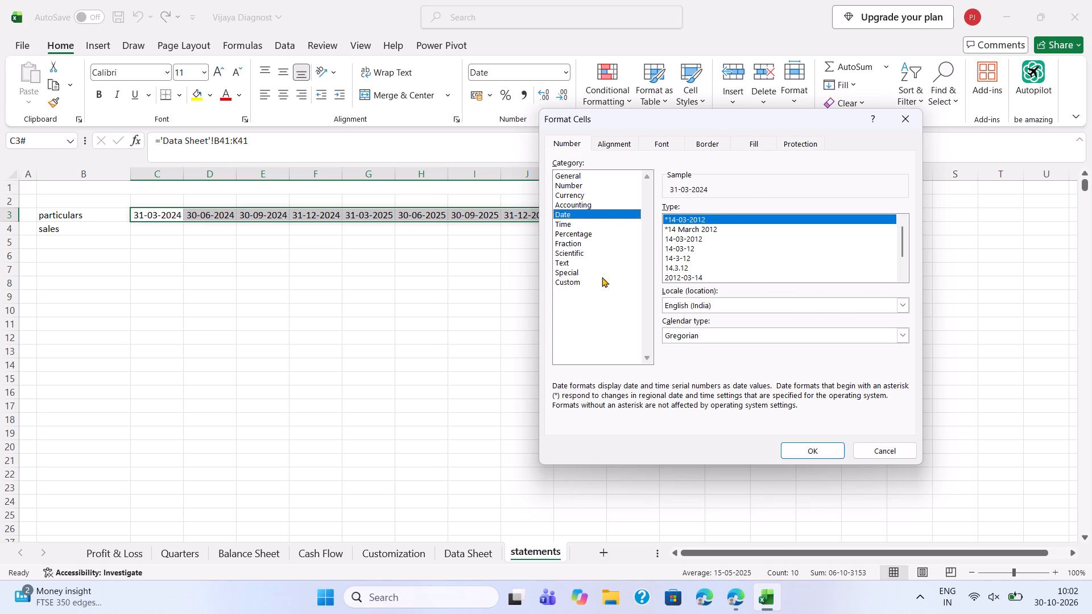
{"action": "left_click", "coordinate": [588, 283]}
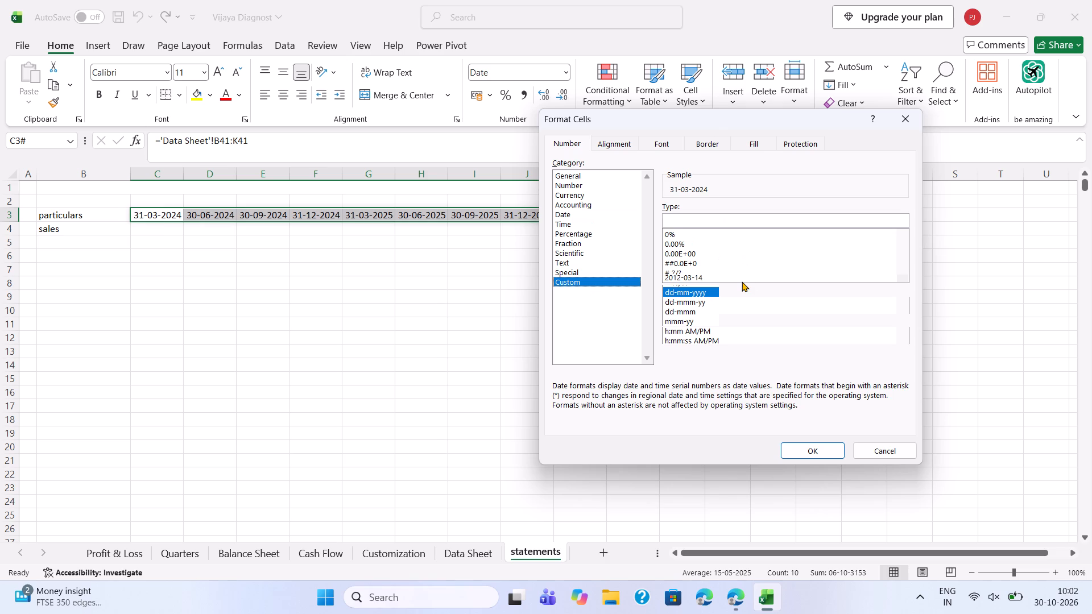
{"action": "scroll", "coordinate": [742, 281], "scroll_direction": "down", "scroll_amount": 2}
{"action": "left_click", "coordinate": [702, 323]}
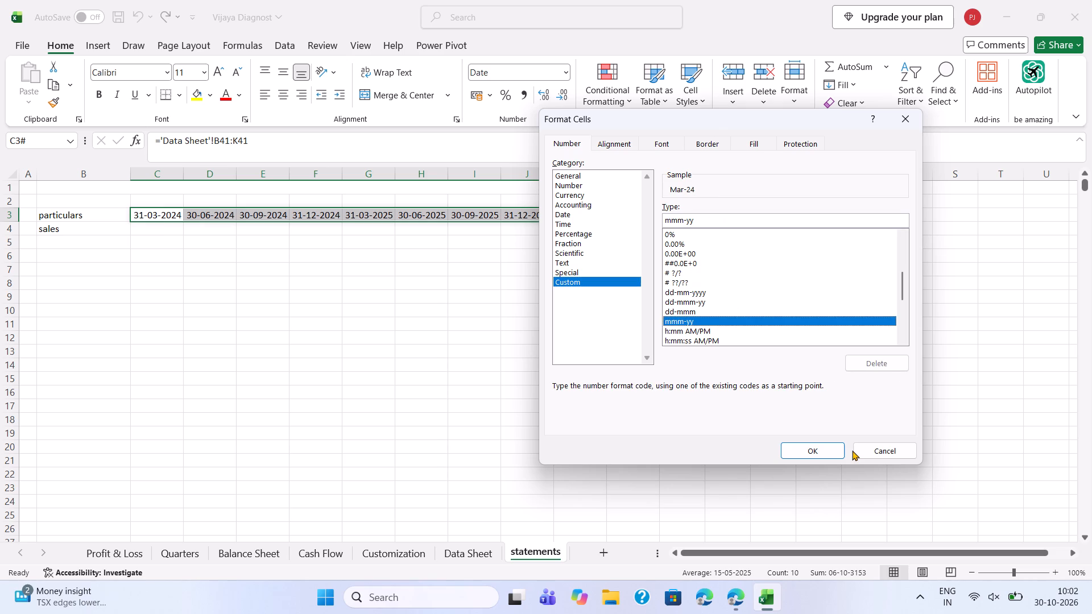
{"action": "left_click", "coordinate": [834, 454]}
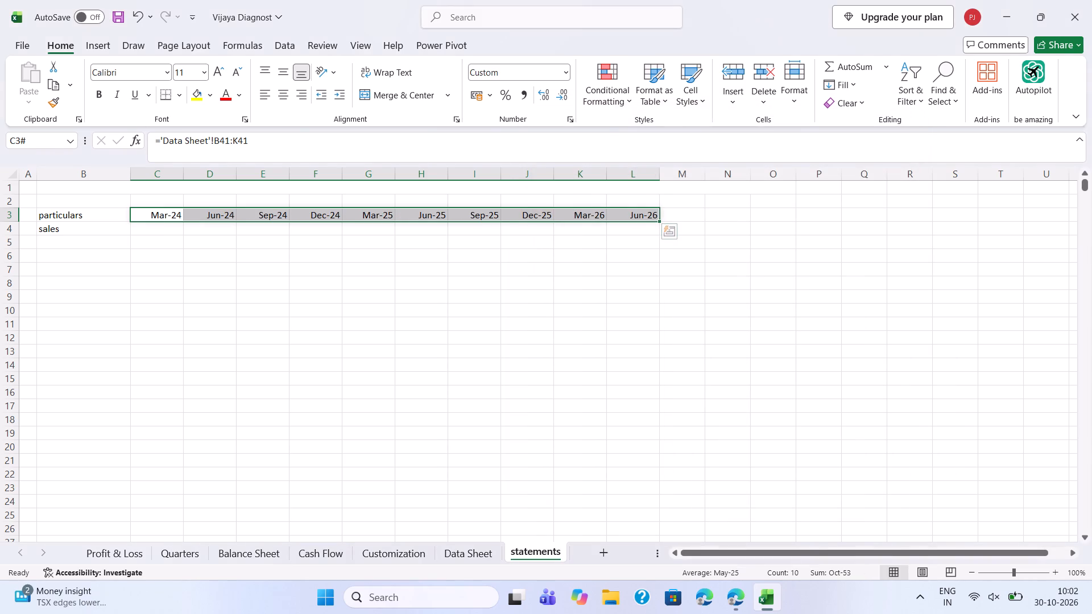
Look through the line items and periods on the Profit & Loss, Quarters, Balance Sheet, Cash Flow and Customization sheets.
{"action": "left_click", "coordinate": [169, 229]}
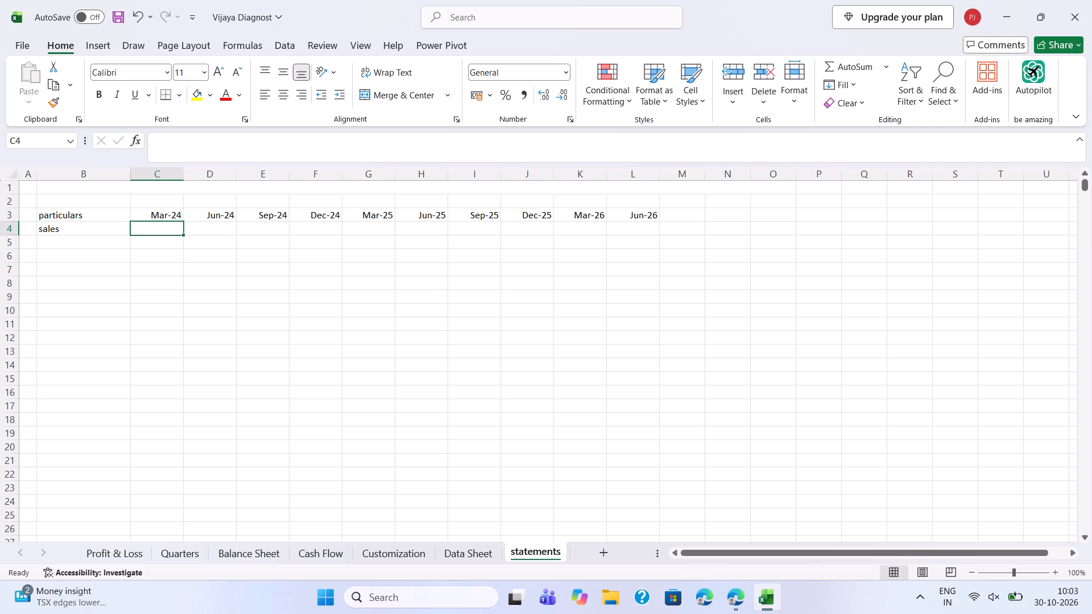
{"action": "left_click", "coordinate": [114, 556]}
{"action": "scroll", "coordinate": [217, 425], "scroll_direction": "right", "scroll_amount": 1}
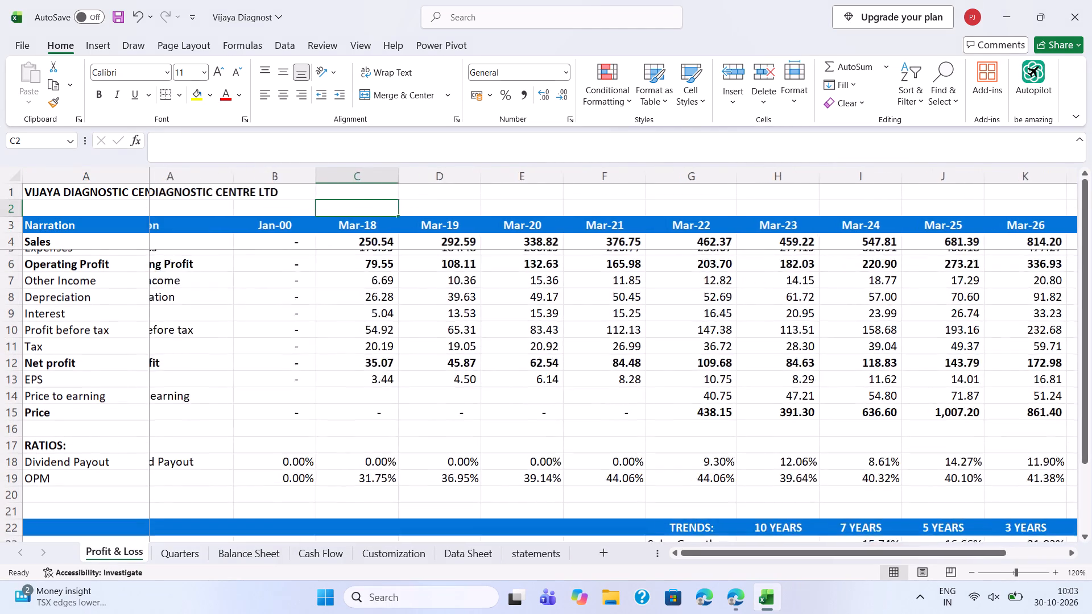
{"action": "scroll", "coordinate": [217, 425], "scroll_direction": "right", "scroll_amount": 6}
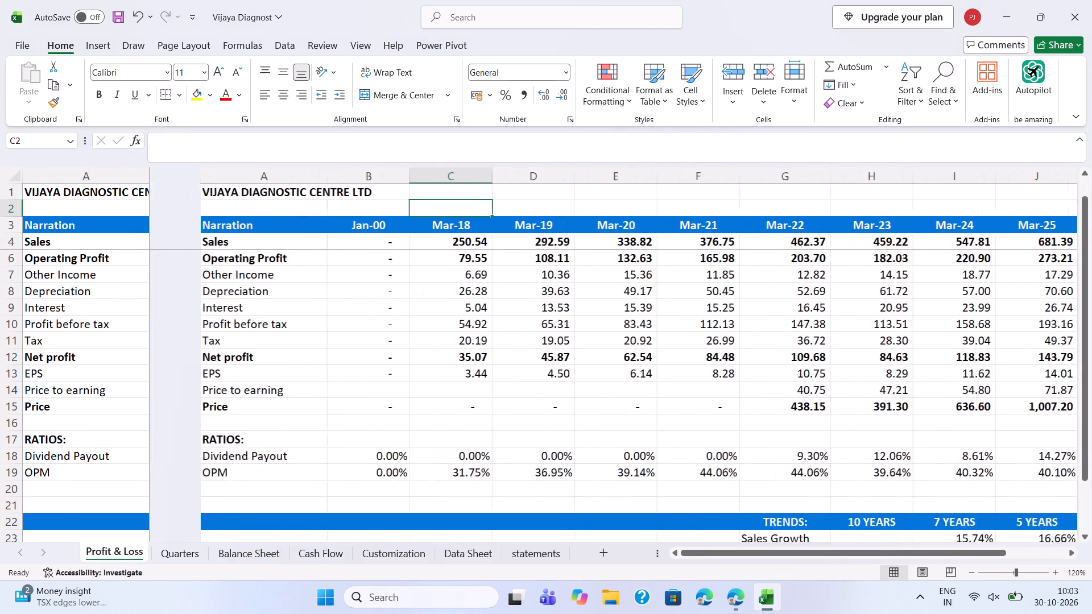
{"action": "scroll", "coordinate": [217, 425], "scroll_direction": "right", "scroll_amount": 1}
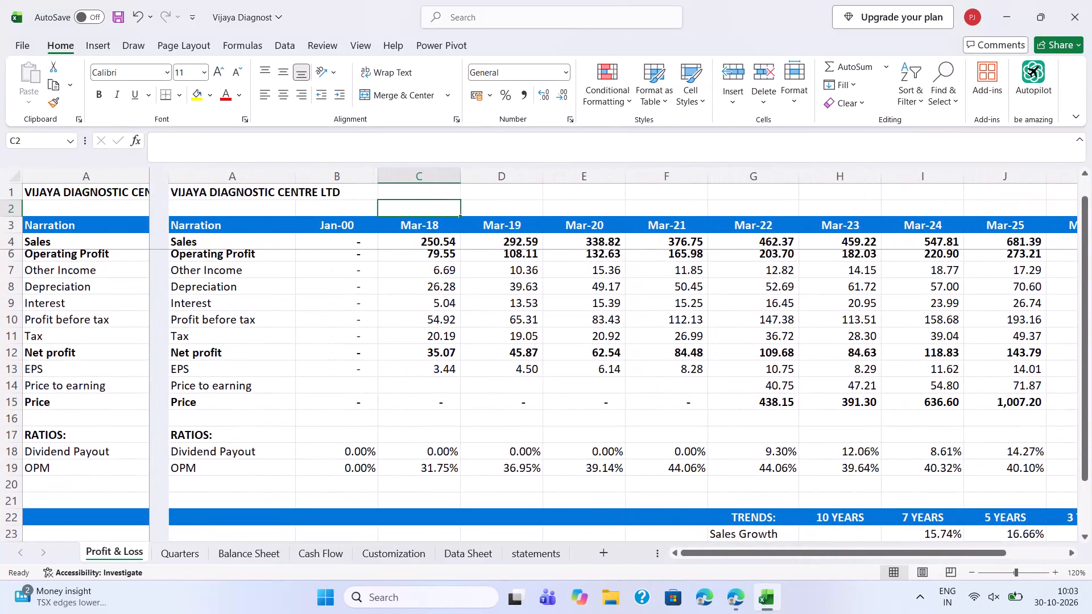
{"action": "scroll", "coordinate": [217, 425], "scroll_direction": "right", "scroll_amount": 1}
{"action": "scroll", "coordinate": [217, 425], "scroll_direction": "down", "scroll_amount": 3}
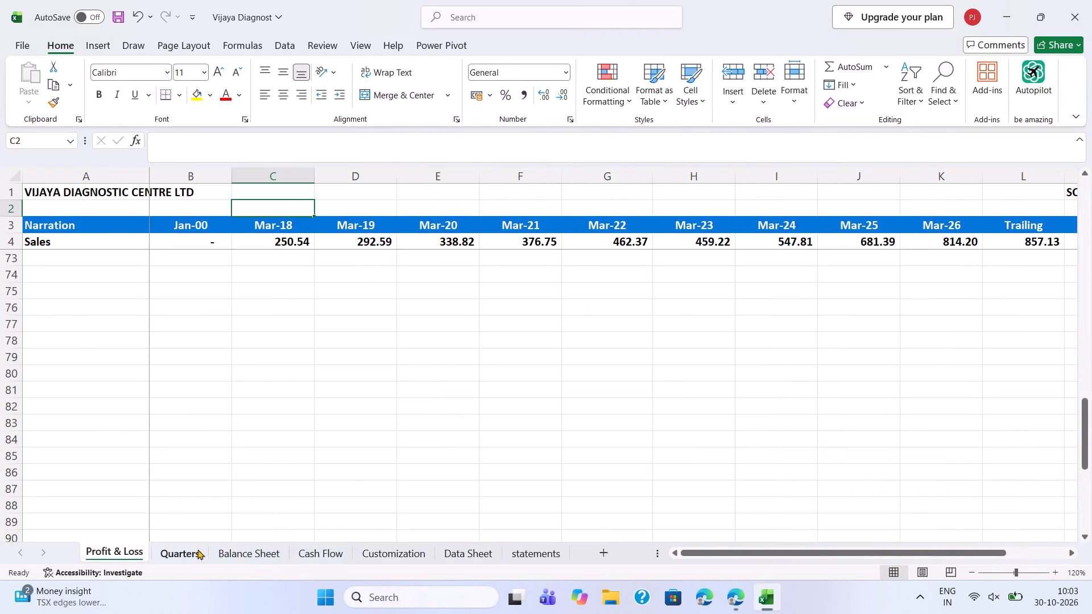
{"action": "left_click", "coordinate": [192, 554]}
{"action": "scroll", "coordinate": [205, 424], "scroll_direction": "down", "scroll_amount": 1}
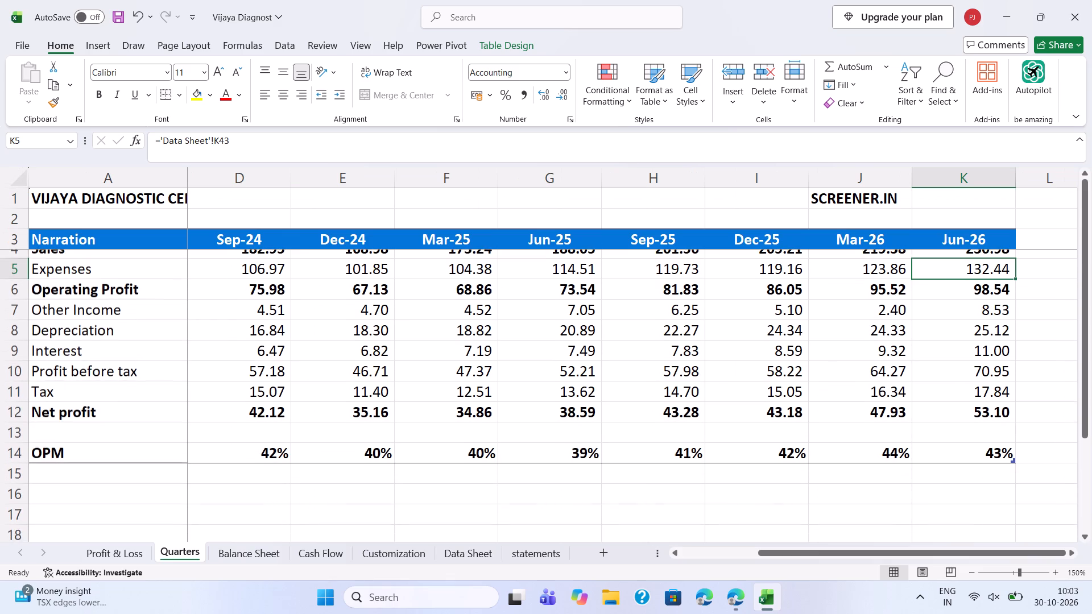
{"action": "scroll", "coordinate": [205, 424], "scroll_direction": "down", "scroll_amount": 2}
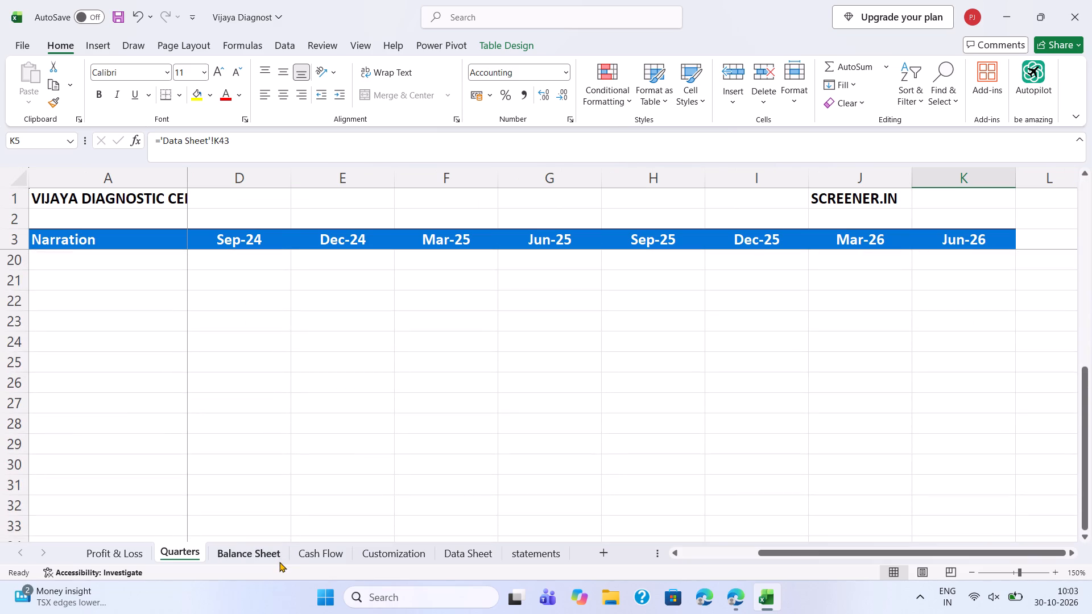
{"action": "left_click", "coordinate": [279, 562]}
{"action": "scroll", "coordinate": [202, 464], "scroll_direction": "up", "scroll_amount": 1}
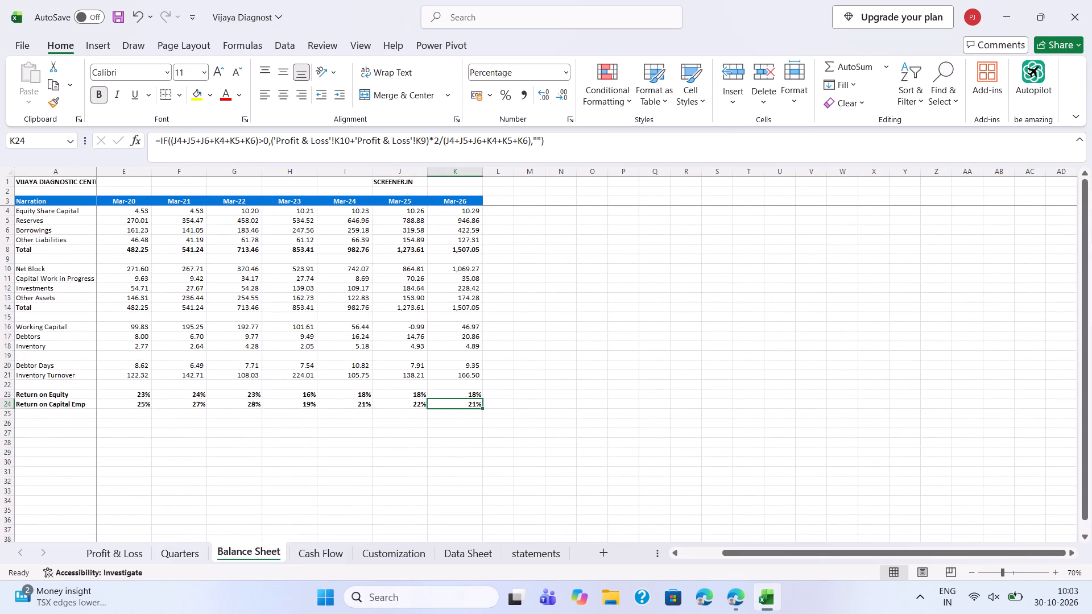
{"action": "left_click", "coordinate": [333, 550]}
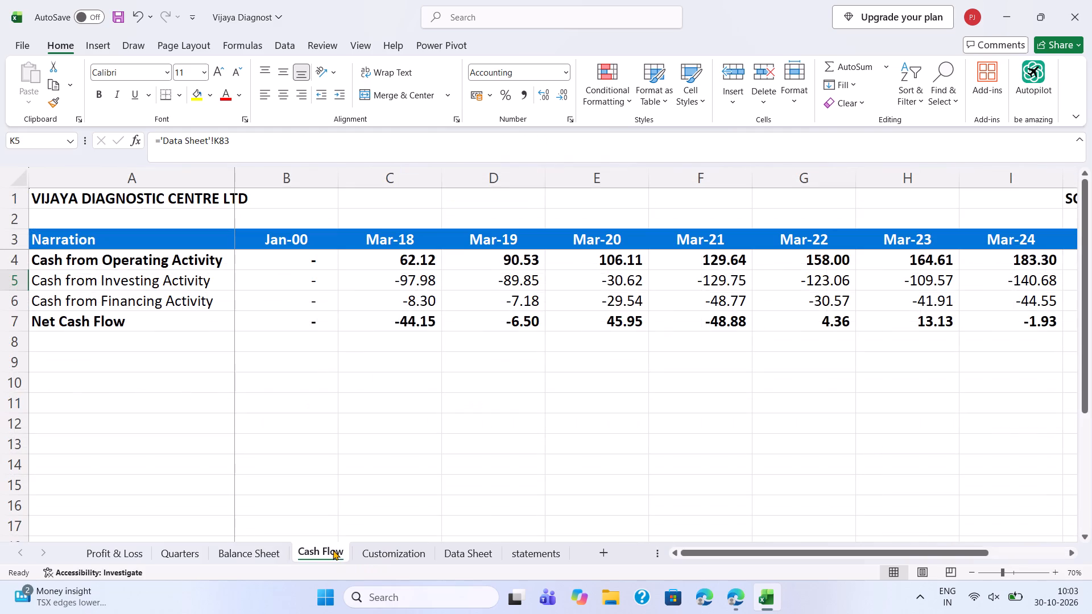
{"action": "left_click", "coordinate": [397, 562]}
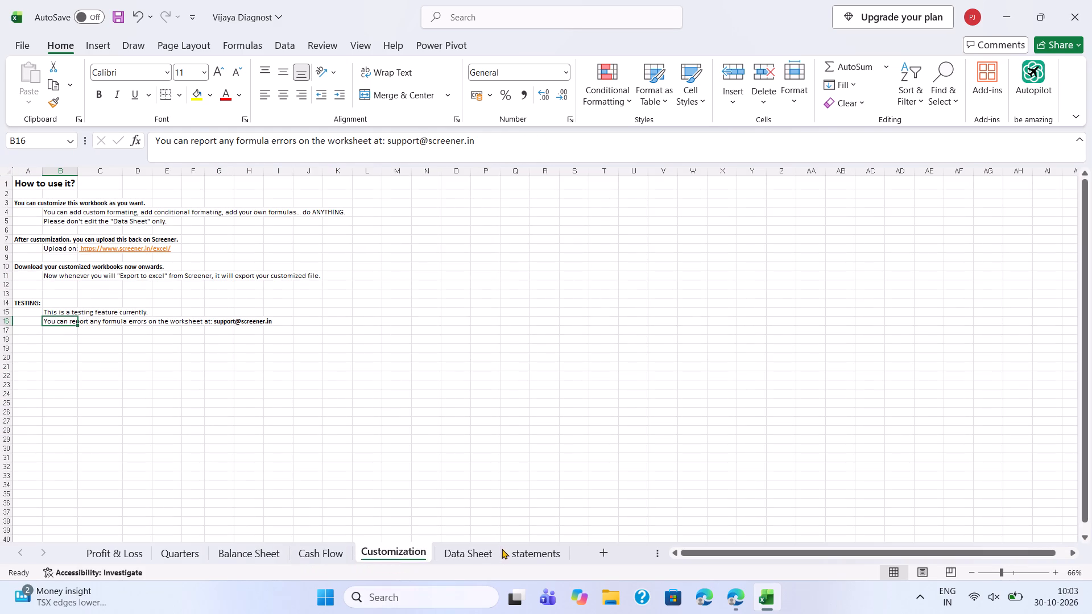
Examine the line items and report dates in the Data Sheet's Quarters and Balance Sheet sections.
{"action": "left_click", "coordinate": [485, 551]}
{"action": "scroll", "coordinate": [374, 418], "scroll_direction": "down", "scroll_amount": 1}
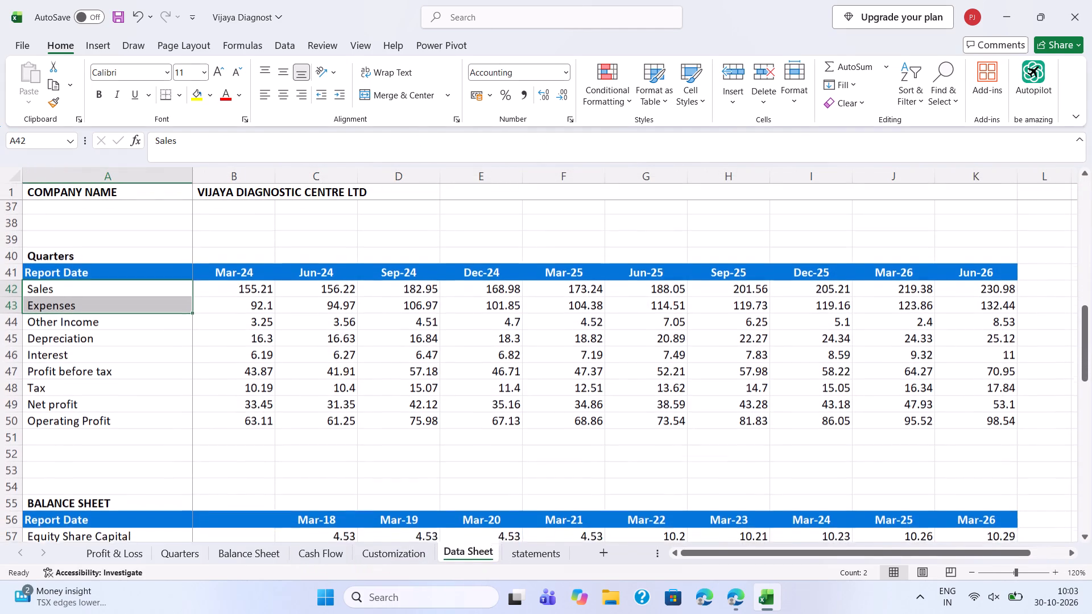
{"action": "scroll", "coordinate": [374, 418], "scroll_direction": "down", "scroll_amount": 4}
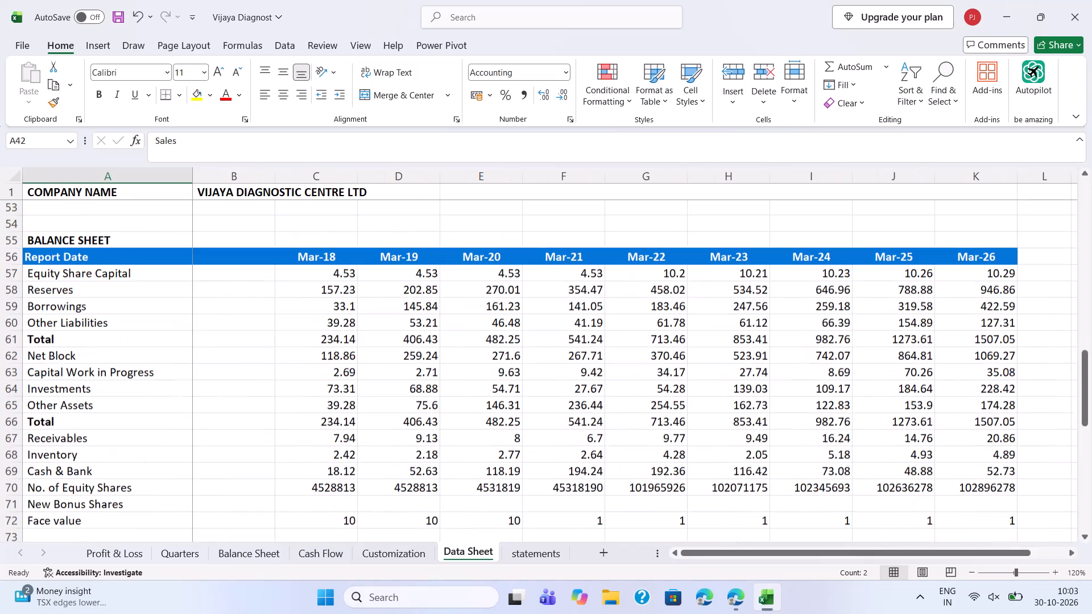
{"action": "scroll", "coordinate": [374, 418], "scroll_direction": "down", "scroll_amount": 2}
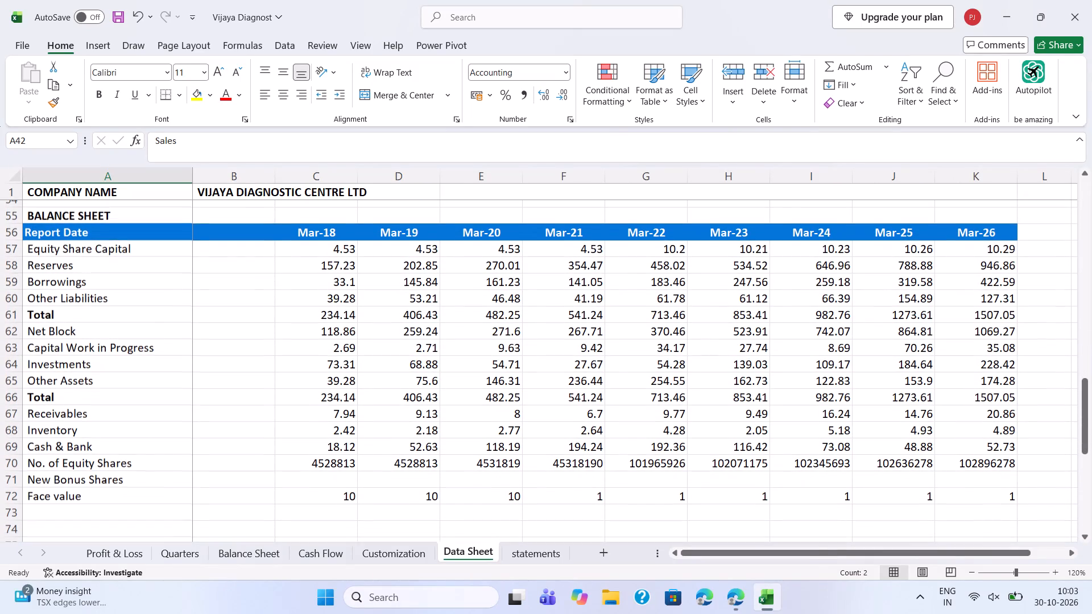
{"action": "scroll", "coordinate": [374, 418], "scroll_direction": "down", "scroll_amount": 1}
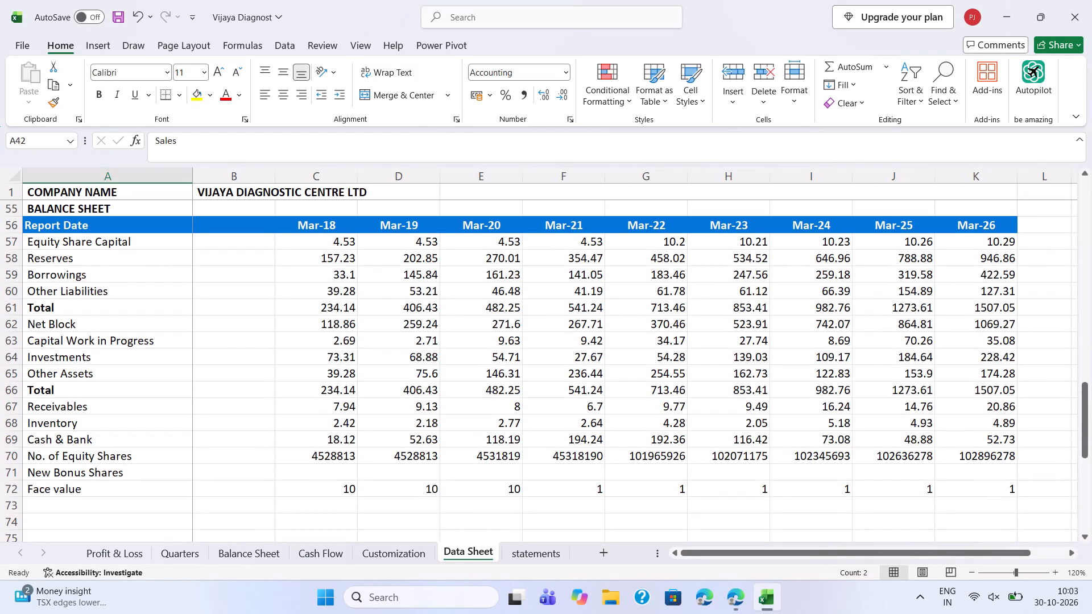
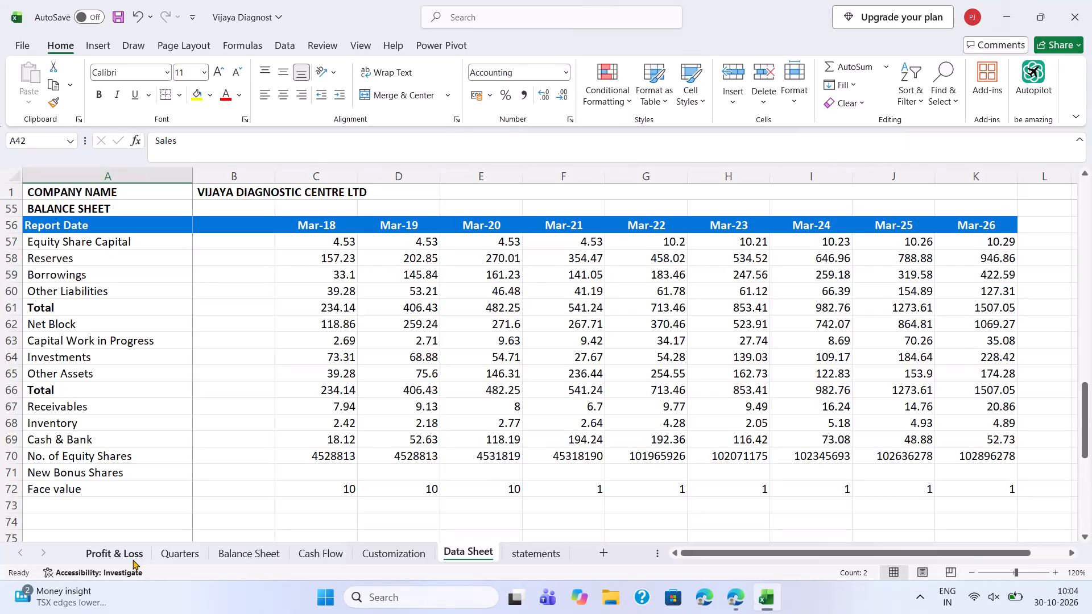
Examine the line items, yearly figures and ratios on the Profit & Loss sheet.
{"action": "left_click", "coordinate": [123, 559]}
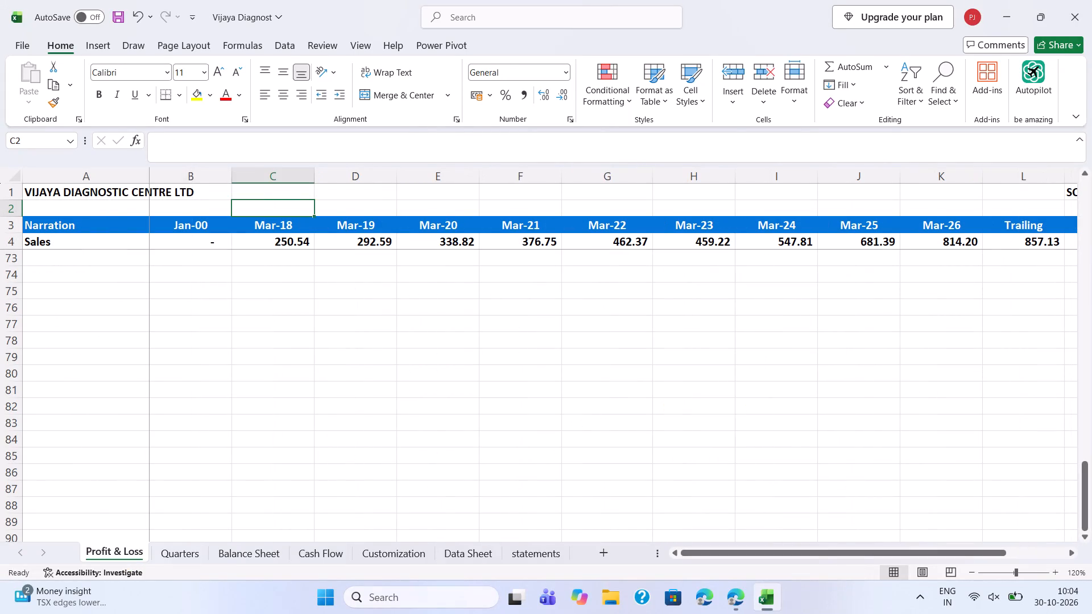
{"action": "scroll", "coordinate": [172, 467], "scroll_direction": "right", "scroll_amount": 4}
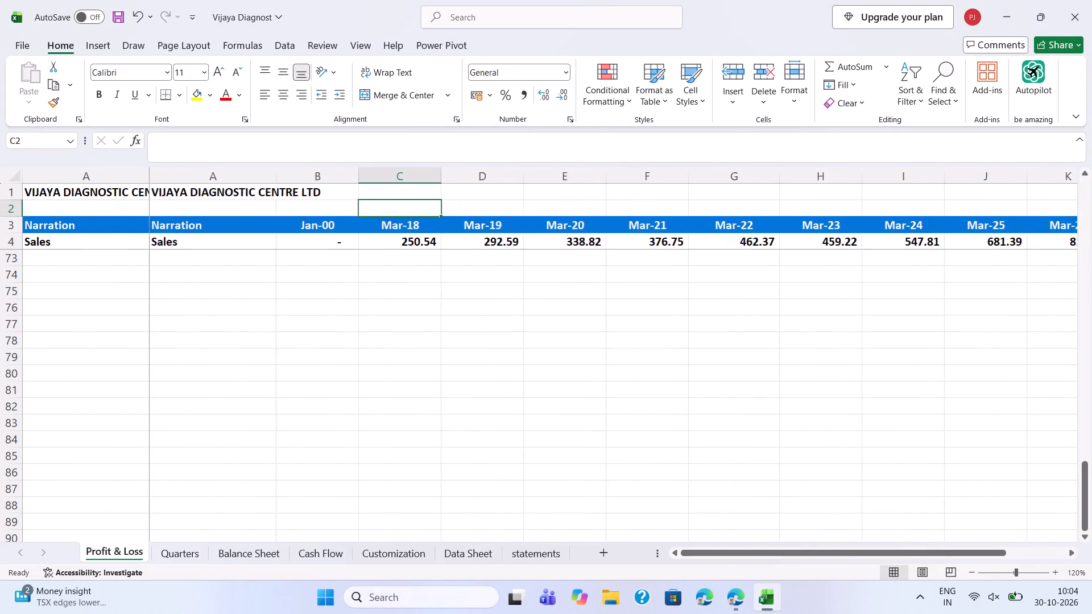
{"action": "scroll", "coordinate": [172, 467], "scroll_direction": "up", "scroll_amount": 2}
{"action": "scroll", "coordinate": [172, 467], "scroll_direction": "right", "scroll_amount": 5}
{"action": "scroll", "coordinate": [172, 467], "scroll_direction": "up", "scroll_amount": 3}
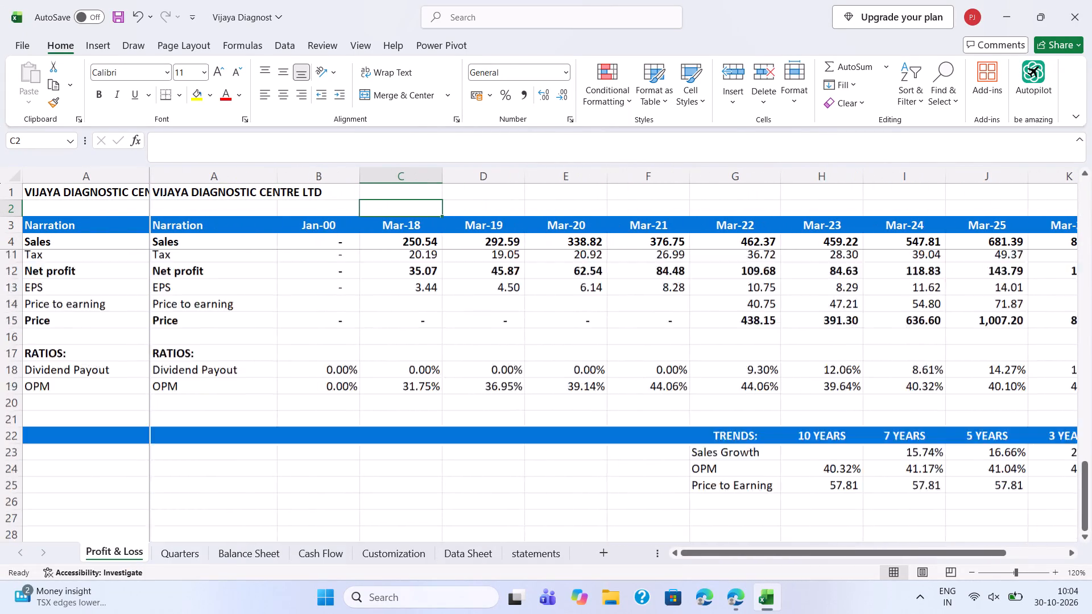
{"action": "scroll", "coordinate": [172, 467], "scroll_direction": "up", "scroll_amount": 1}
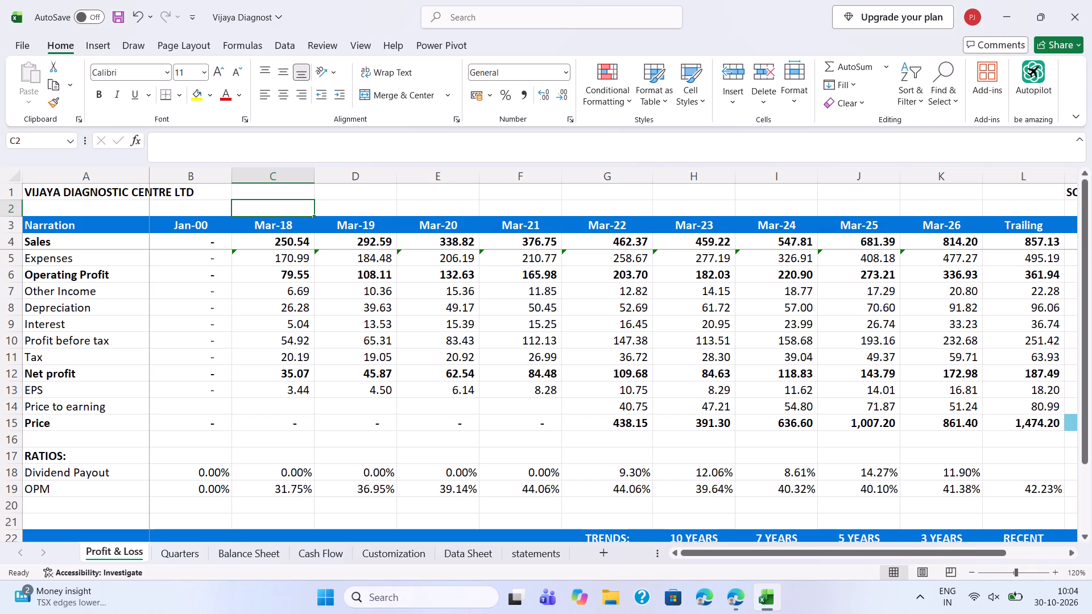
{"action": "scroll", "coordinate": [423, 406], "scroll_direction": "up", "scroll_amount": 4}
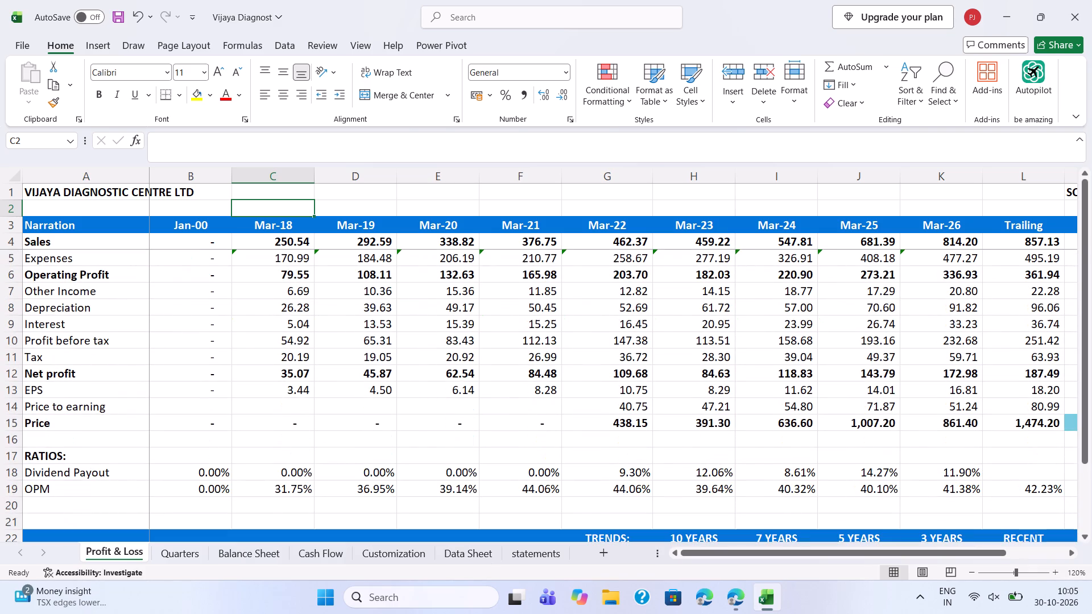
Copy the Profit & Loss labels from Raw Material Cost to Dividend Amount (A18:A31) on the Data Sheet into B5:B18 of the statements sheet.
{"action": "left_click", "coordinate": [458, 562]}
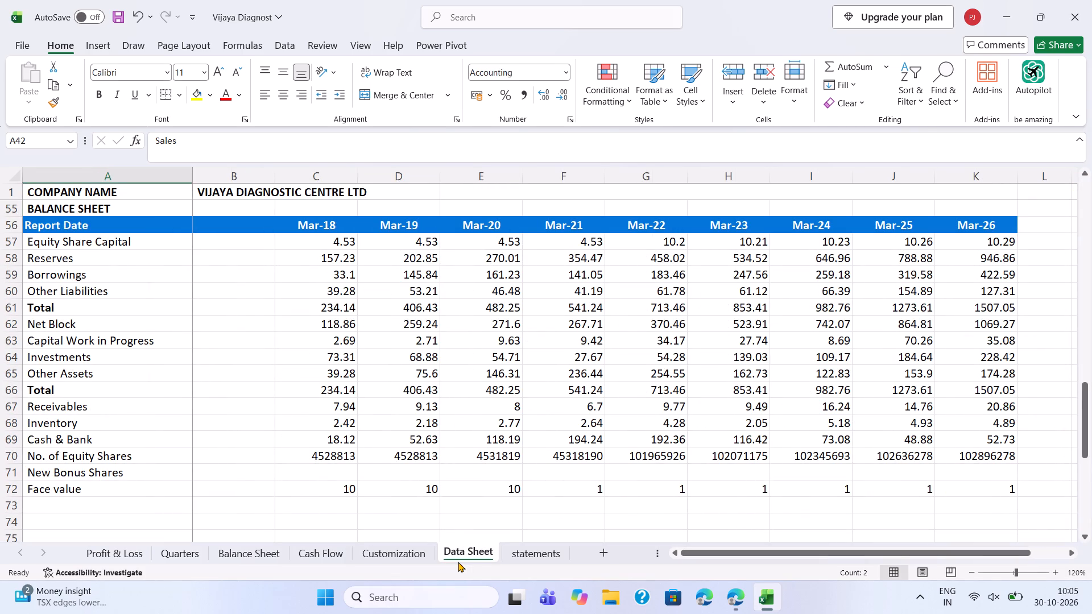
{"action": "scroll", "coordinate": [433, 454], "scroll_direction": "down", "scroll_amount": 5}
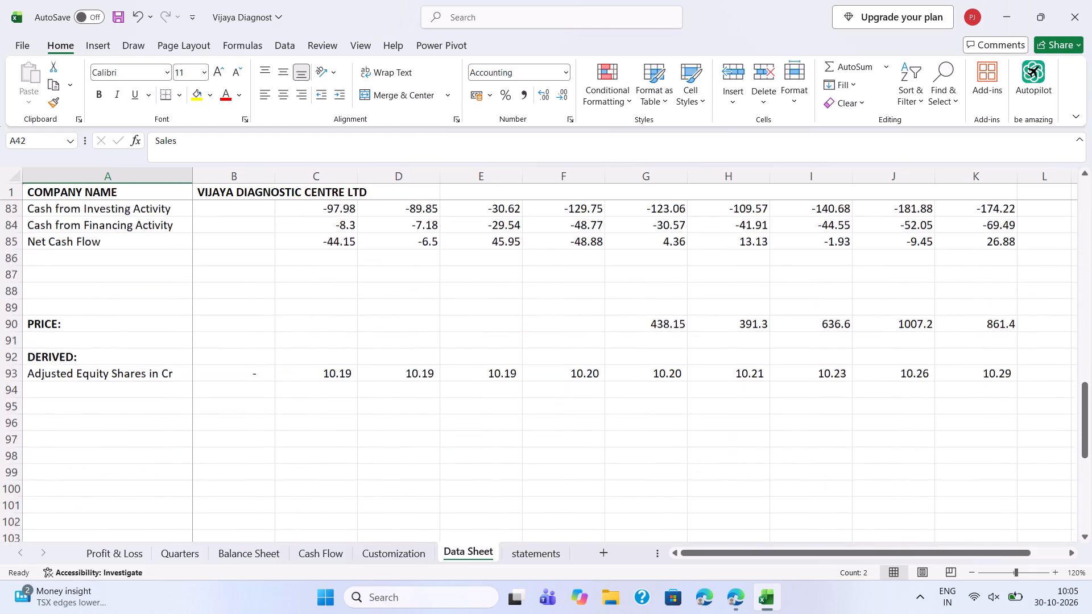
{"action": "scroll", "coordinate": [433, 454], "scroll_direction": "down", "scroll_amount": 1}
{"action": "scroll", "coordinate": [433, 454], "scroll_direction": "up", "scroll_amount": 6}
{"action": "scroll", "coordinate": [433, 454], "scroll_direction": "down", "scroll_amount": 2}
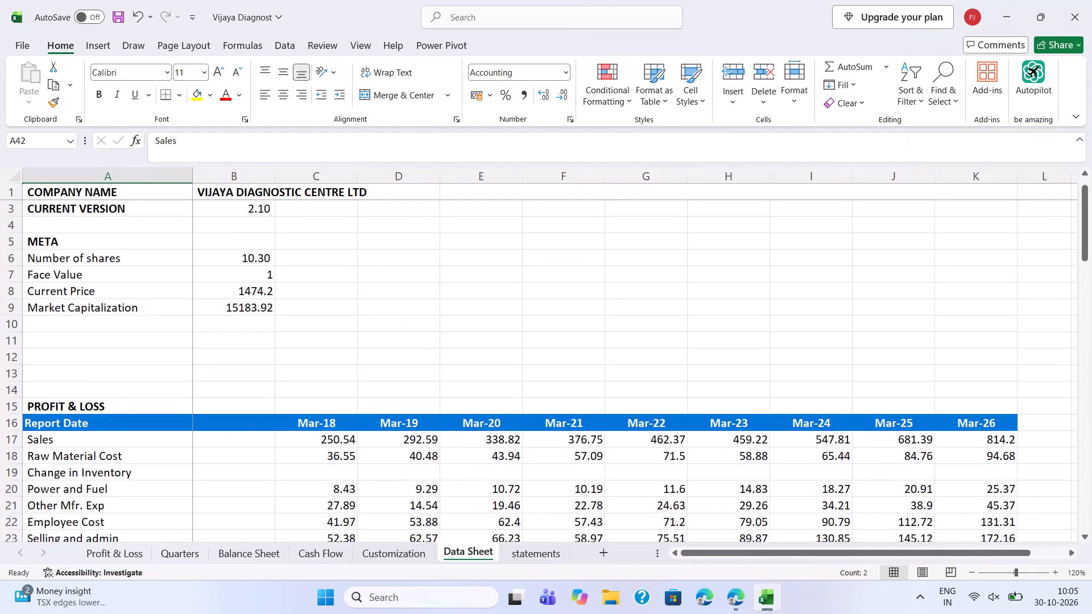
{"action": "scroll", "coordinate": [433, 454], "scroll_direction": "down", "scroll_amount": 3}
{"action": "scroll", "coordinate": [433, 454], "scroll_direction": "up", "scroll_amount": 1}
{"action": "scroll", "coordinate": [433, 454], "scroll_direction": "down", "scroll_amount": 1}
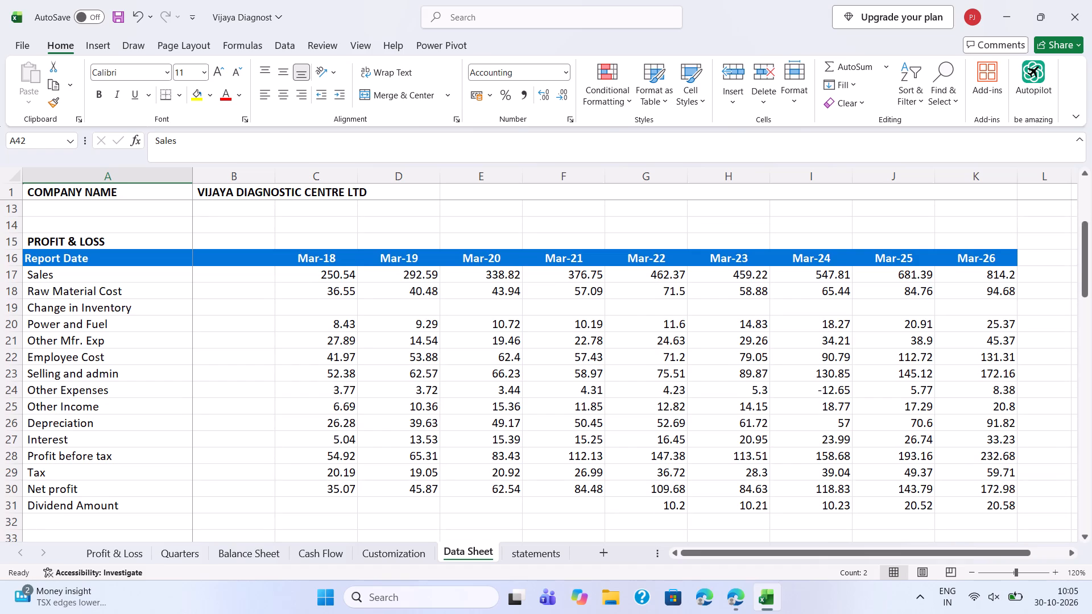
{"action": "left_click_drag", "start_coordinate": [164, 285], "coordinate": [152, 456]}
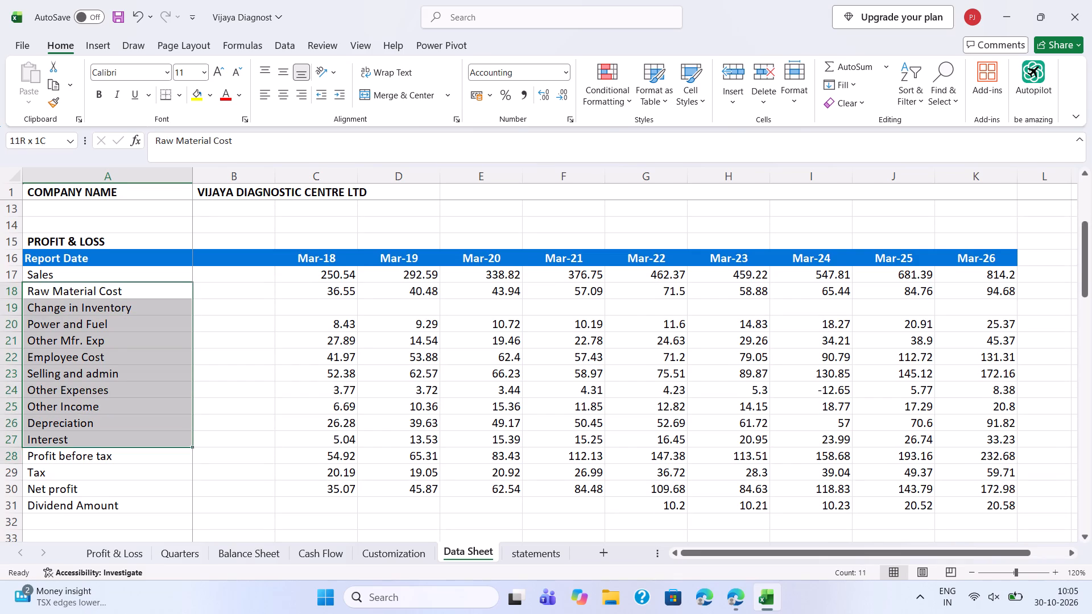
{"action": "left_click_drag", "start_coordinate": [152, 456], "coordinate": [143, 434]}
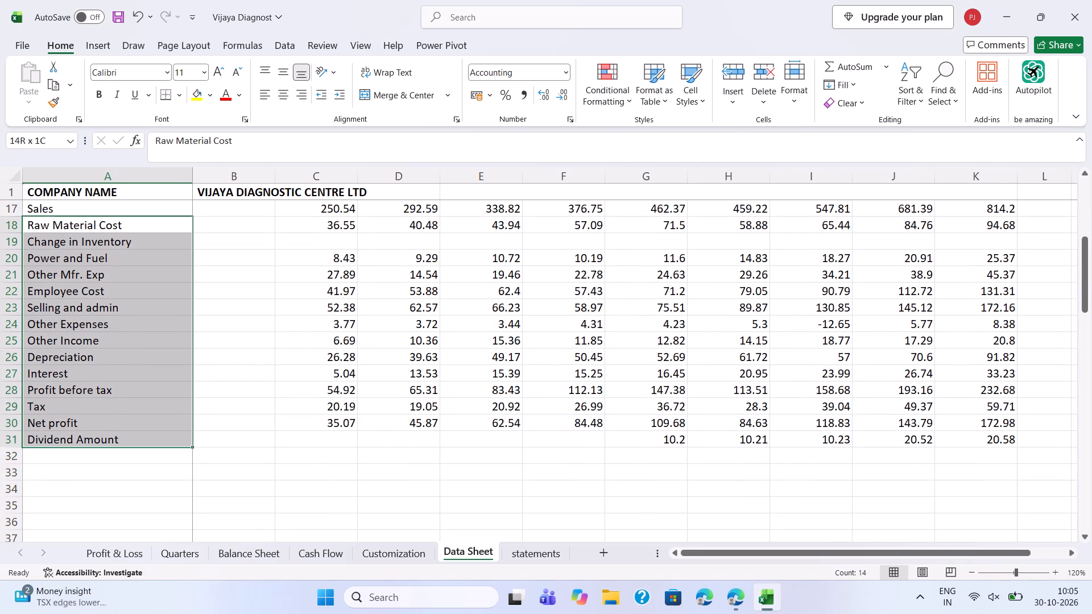
{"action": "left_click_drag", "start_coordinate": [143, 434], "coordinate": [143, 433]}
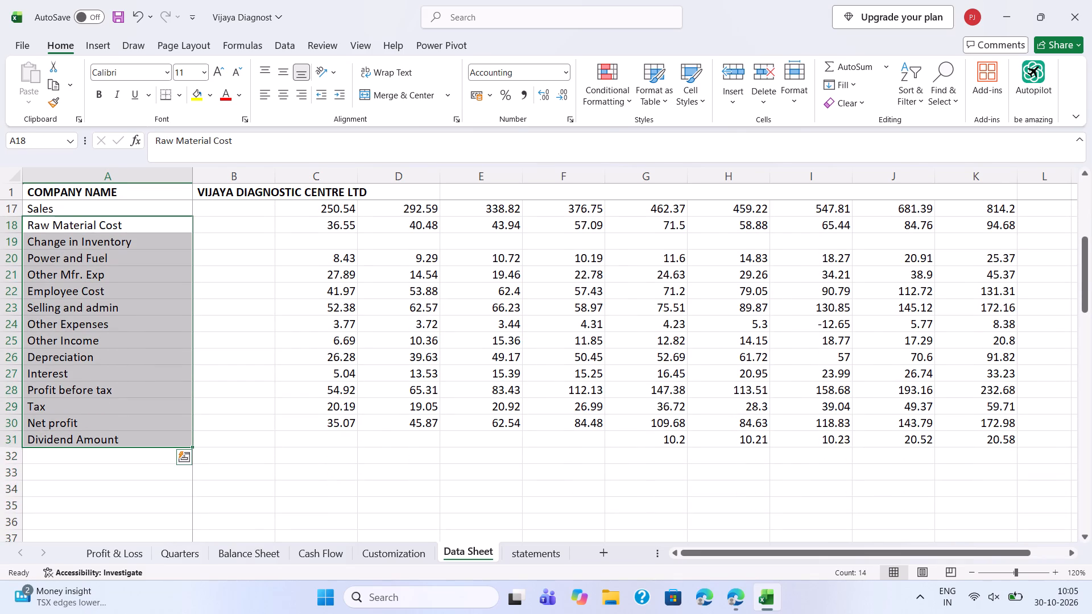
{"action": "key", "text": "ctrl+c"}
{"action": "left_click", "coordinate": [540, 561]}
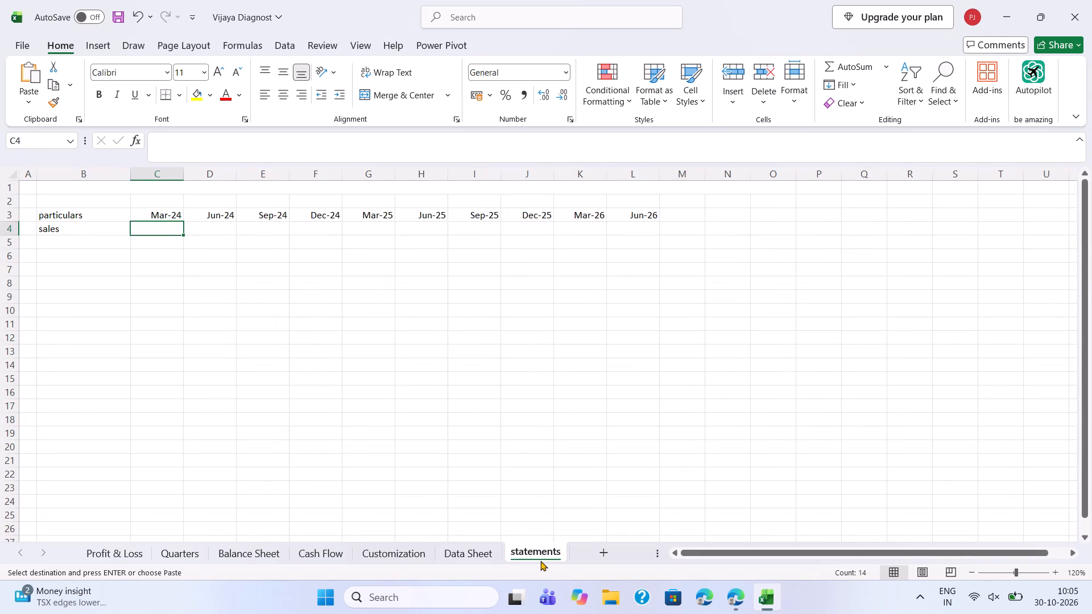
{"action": "left_click", "coordinate": [80, 237]}
{"action": "key", "text": "ctrl+v"}
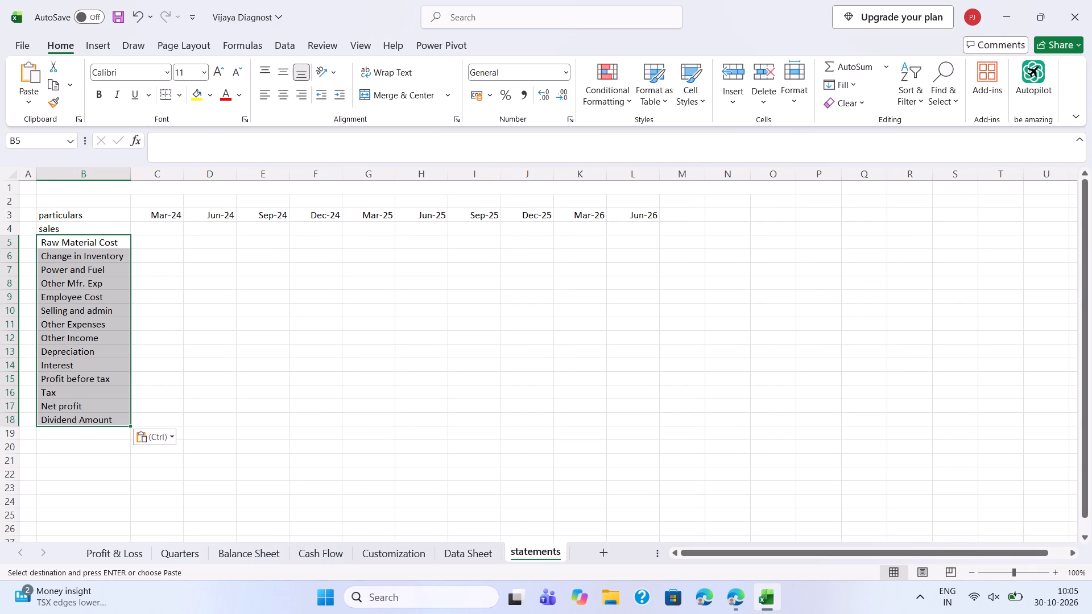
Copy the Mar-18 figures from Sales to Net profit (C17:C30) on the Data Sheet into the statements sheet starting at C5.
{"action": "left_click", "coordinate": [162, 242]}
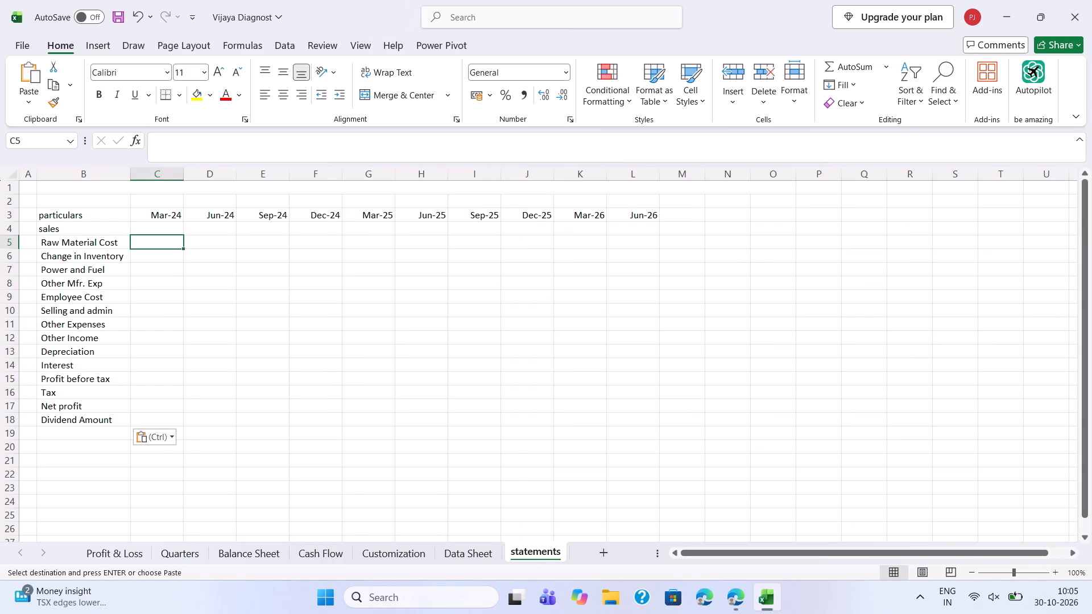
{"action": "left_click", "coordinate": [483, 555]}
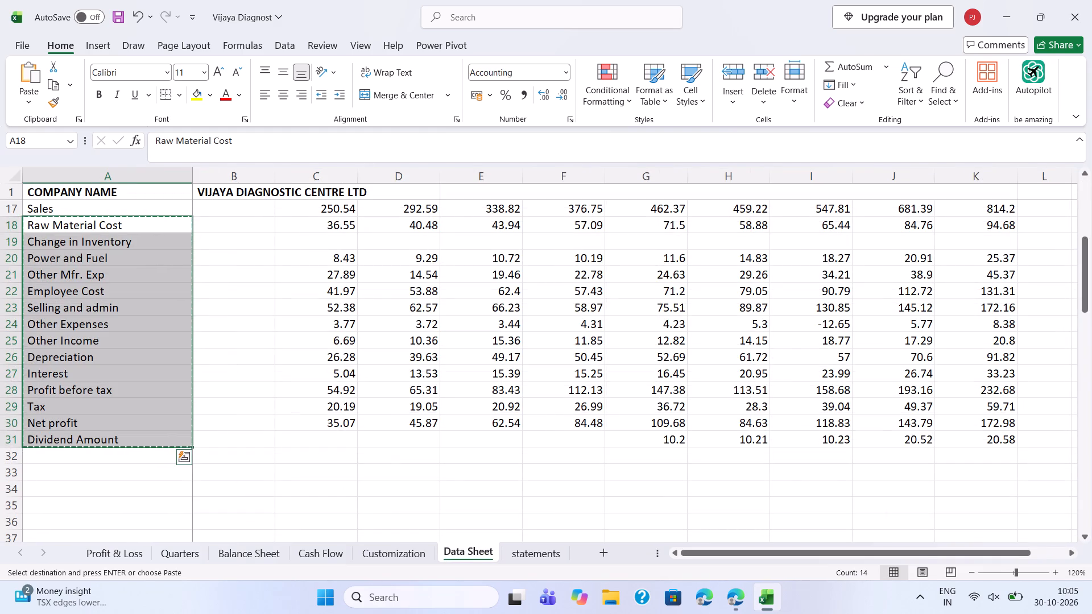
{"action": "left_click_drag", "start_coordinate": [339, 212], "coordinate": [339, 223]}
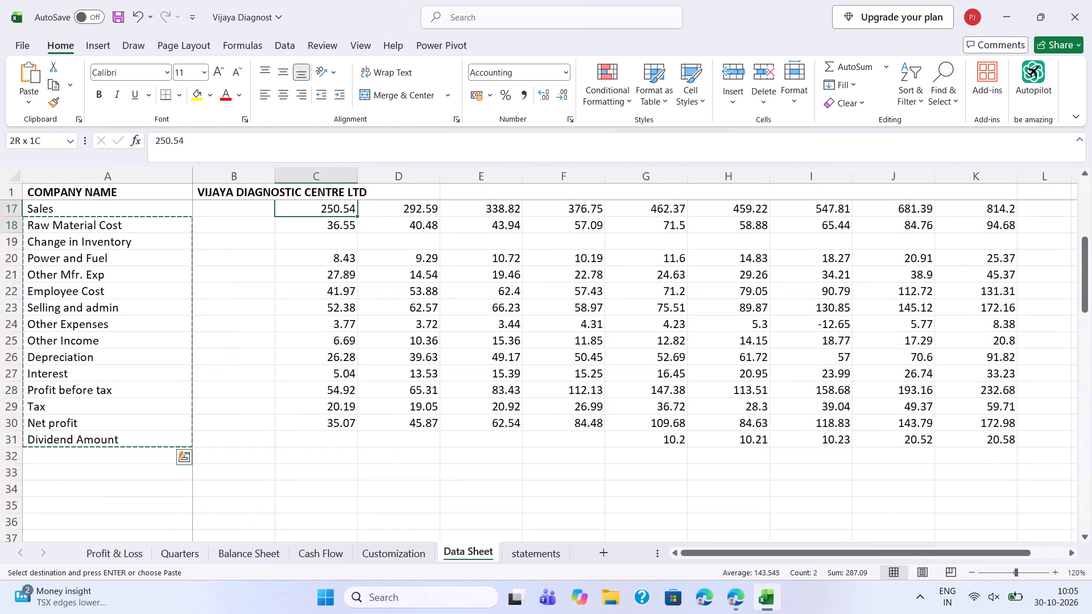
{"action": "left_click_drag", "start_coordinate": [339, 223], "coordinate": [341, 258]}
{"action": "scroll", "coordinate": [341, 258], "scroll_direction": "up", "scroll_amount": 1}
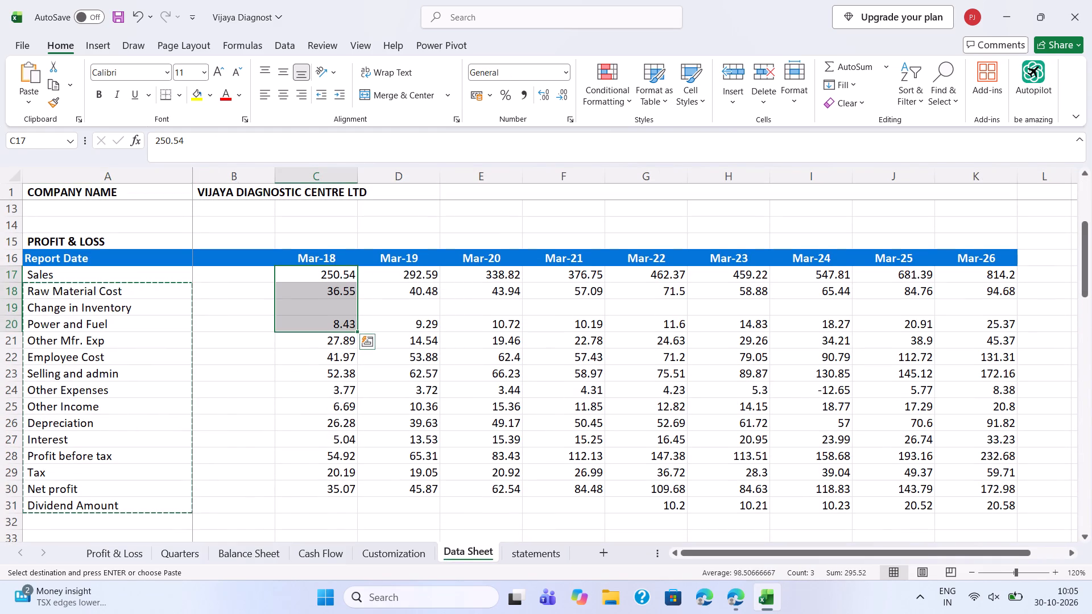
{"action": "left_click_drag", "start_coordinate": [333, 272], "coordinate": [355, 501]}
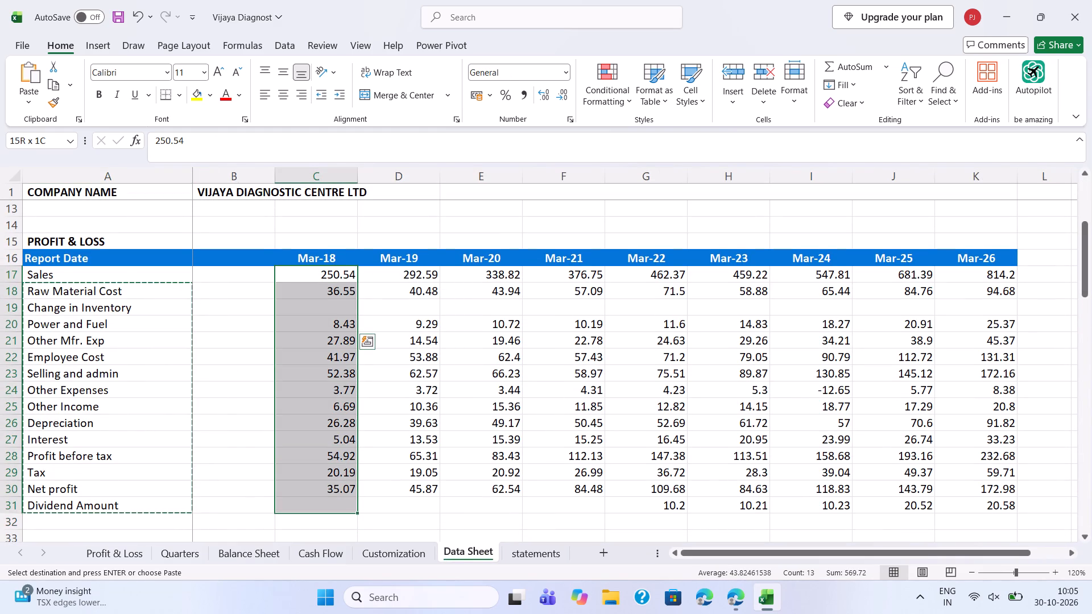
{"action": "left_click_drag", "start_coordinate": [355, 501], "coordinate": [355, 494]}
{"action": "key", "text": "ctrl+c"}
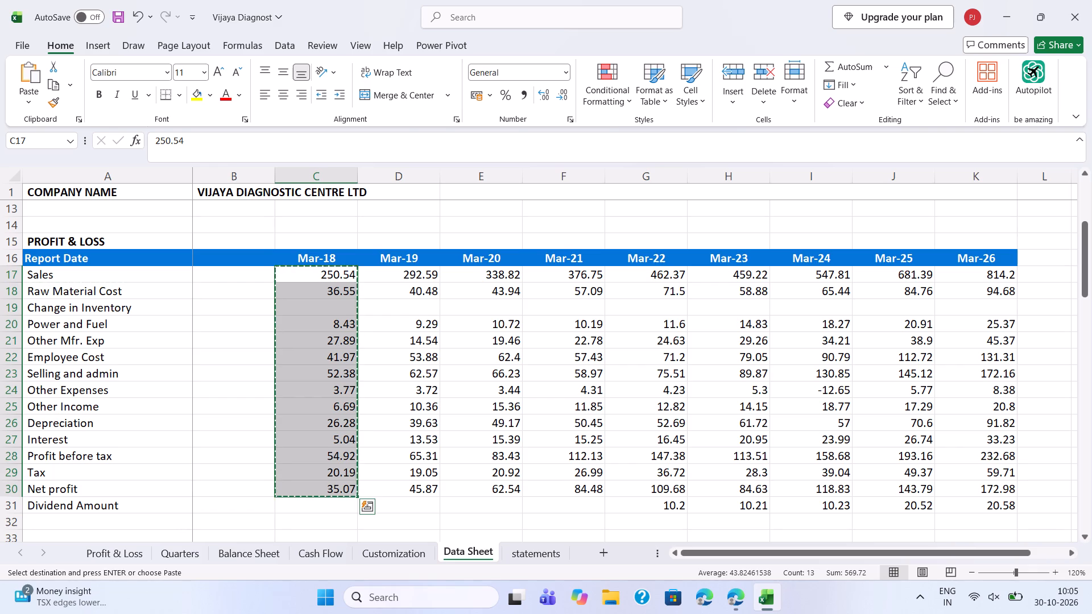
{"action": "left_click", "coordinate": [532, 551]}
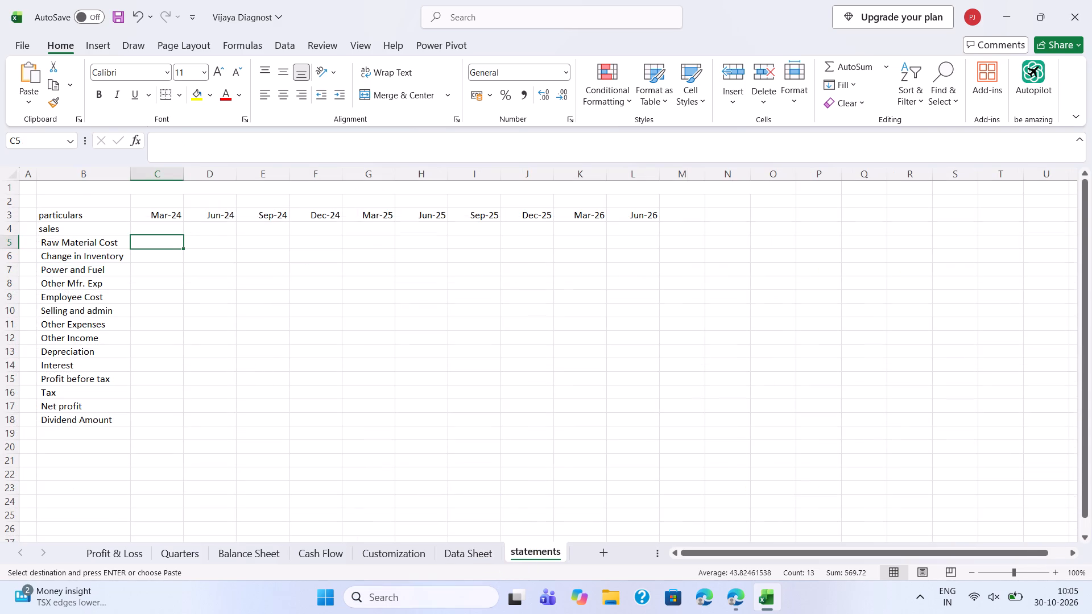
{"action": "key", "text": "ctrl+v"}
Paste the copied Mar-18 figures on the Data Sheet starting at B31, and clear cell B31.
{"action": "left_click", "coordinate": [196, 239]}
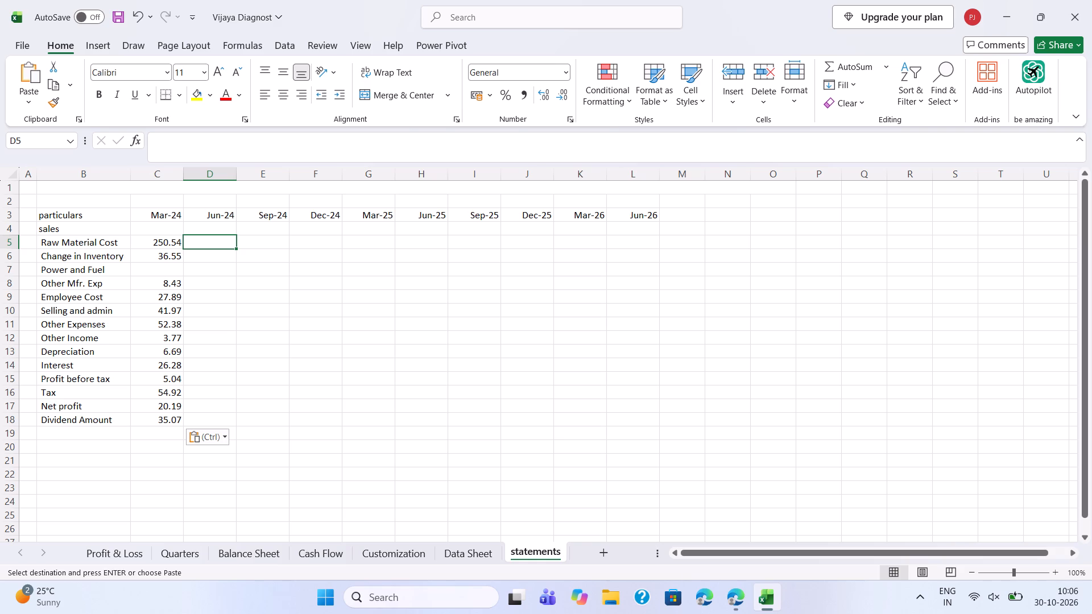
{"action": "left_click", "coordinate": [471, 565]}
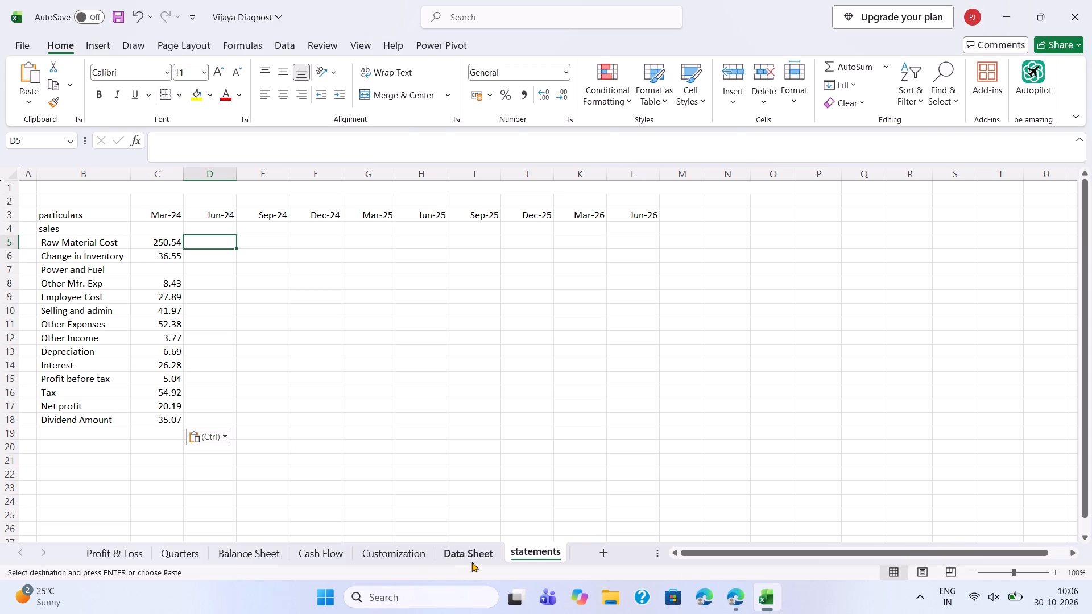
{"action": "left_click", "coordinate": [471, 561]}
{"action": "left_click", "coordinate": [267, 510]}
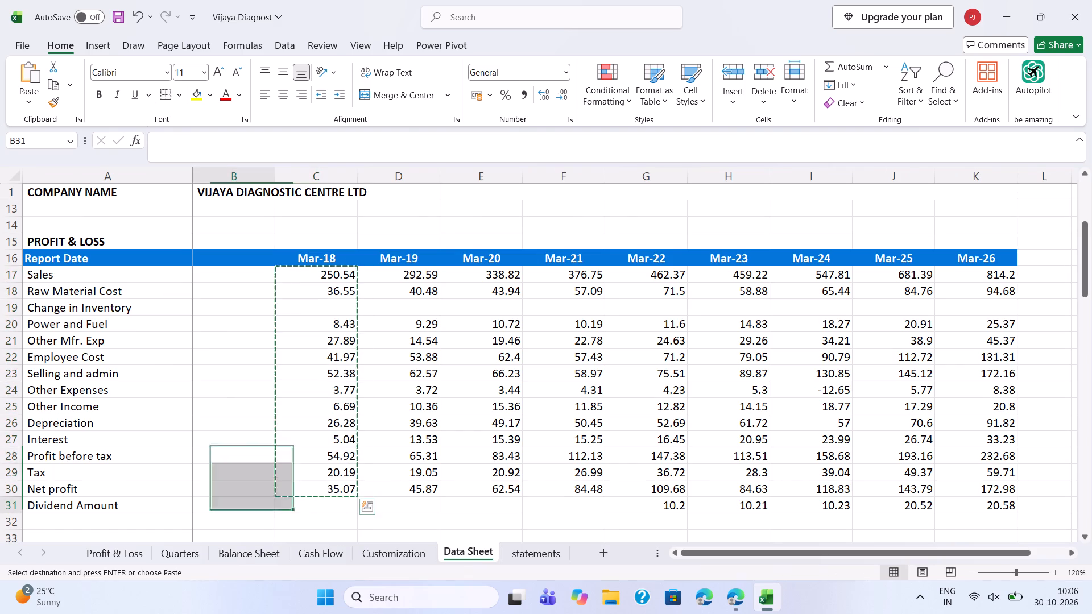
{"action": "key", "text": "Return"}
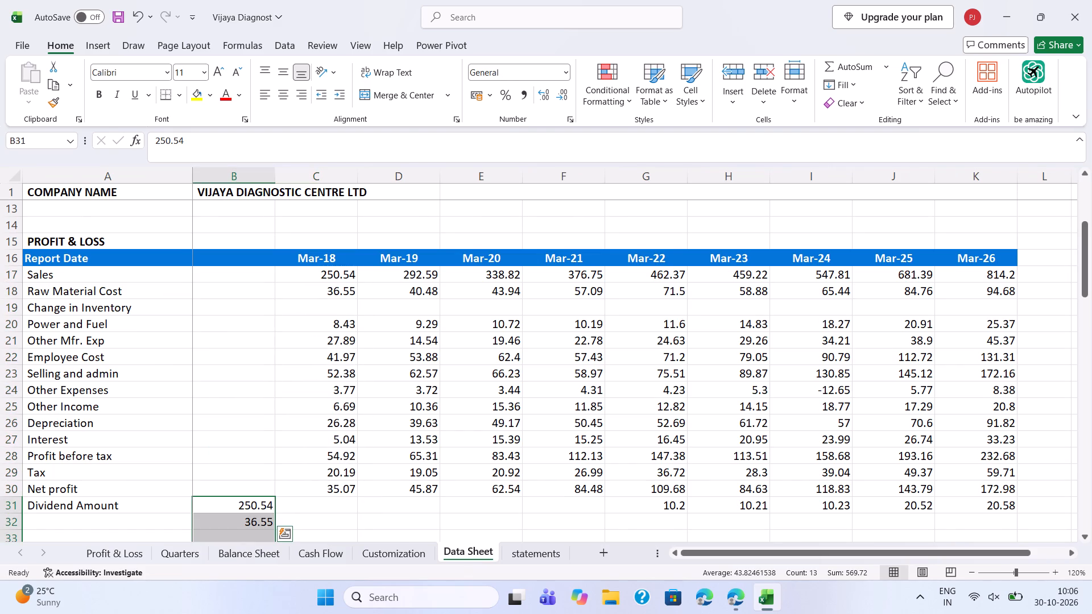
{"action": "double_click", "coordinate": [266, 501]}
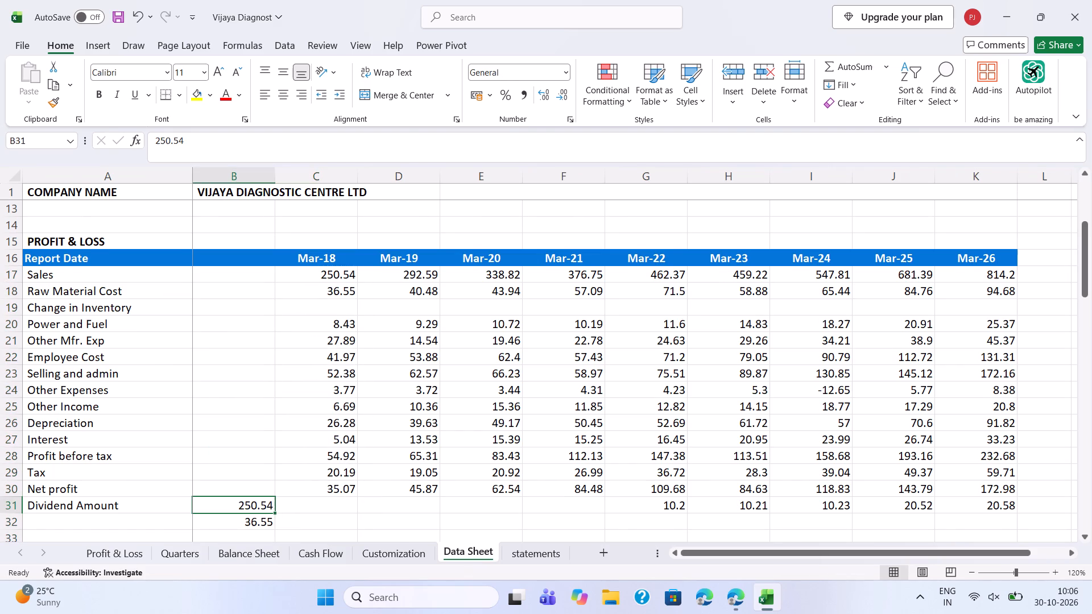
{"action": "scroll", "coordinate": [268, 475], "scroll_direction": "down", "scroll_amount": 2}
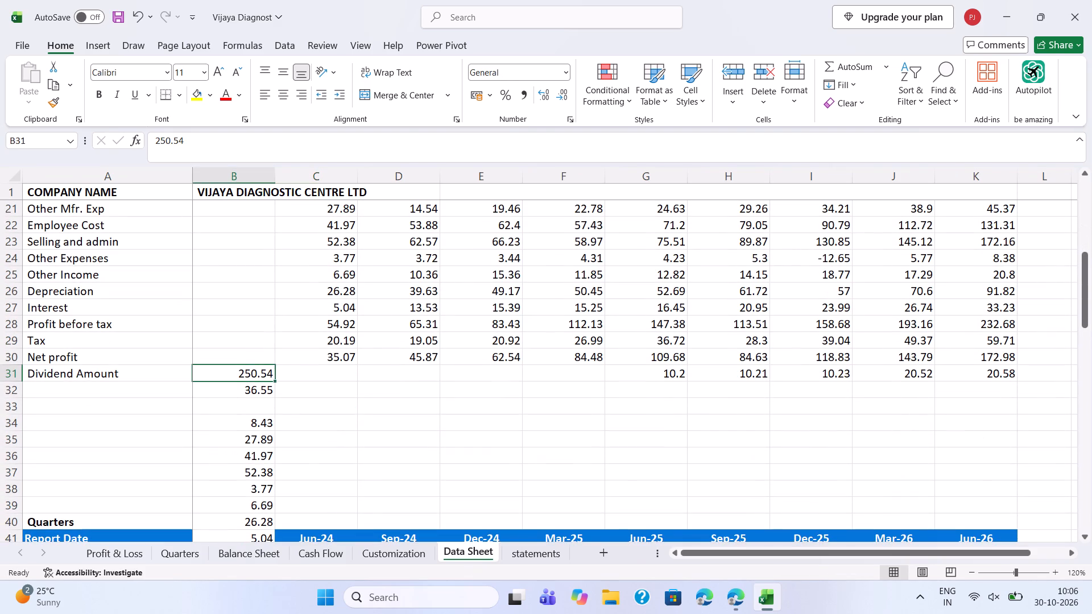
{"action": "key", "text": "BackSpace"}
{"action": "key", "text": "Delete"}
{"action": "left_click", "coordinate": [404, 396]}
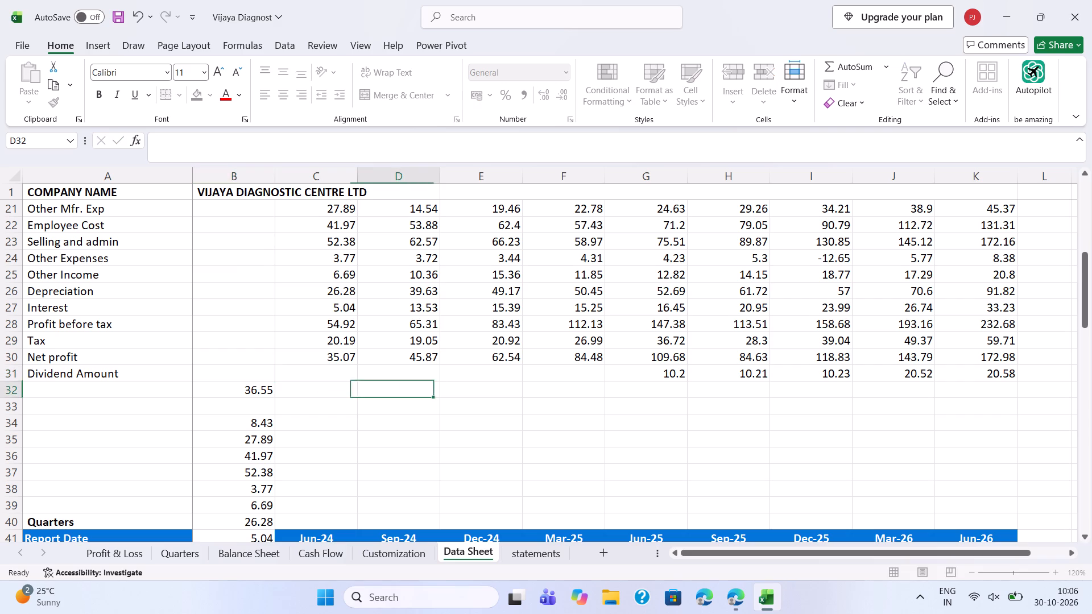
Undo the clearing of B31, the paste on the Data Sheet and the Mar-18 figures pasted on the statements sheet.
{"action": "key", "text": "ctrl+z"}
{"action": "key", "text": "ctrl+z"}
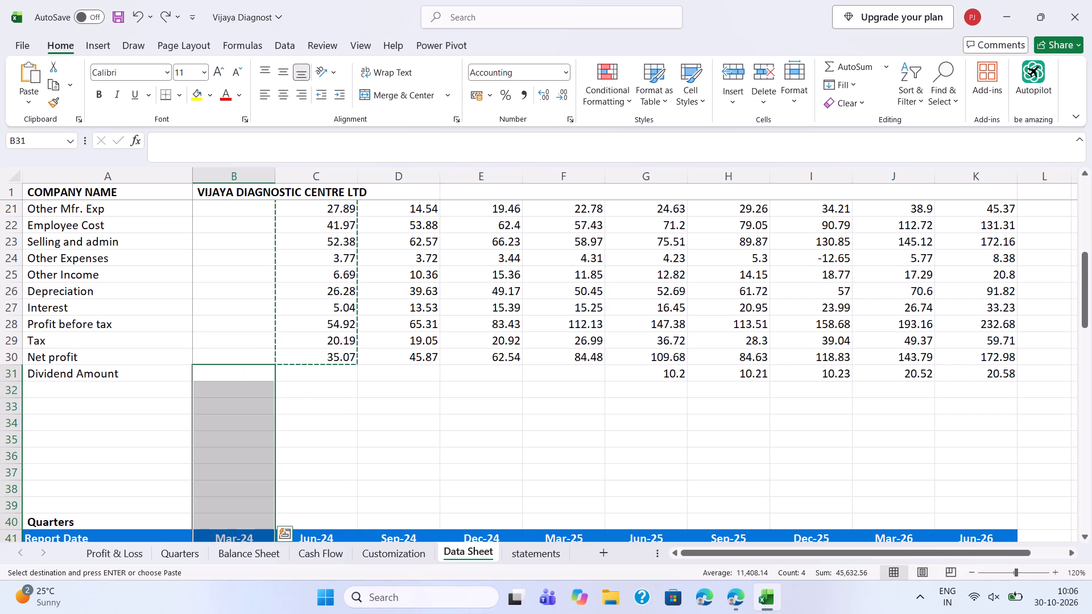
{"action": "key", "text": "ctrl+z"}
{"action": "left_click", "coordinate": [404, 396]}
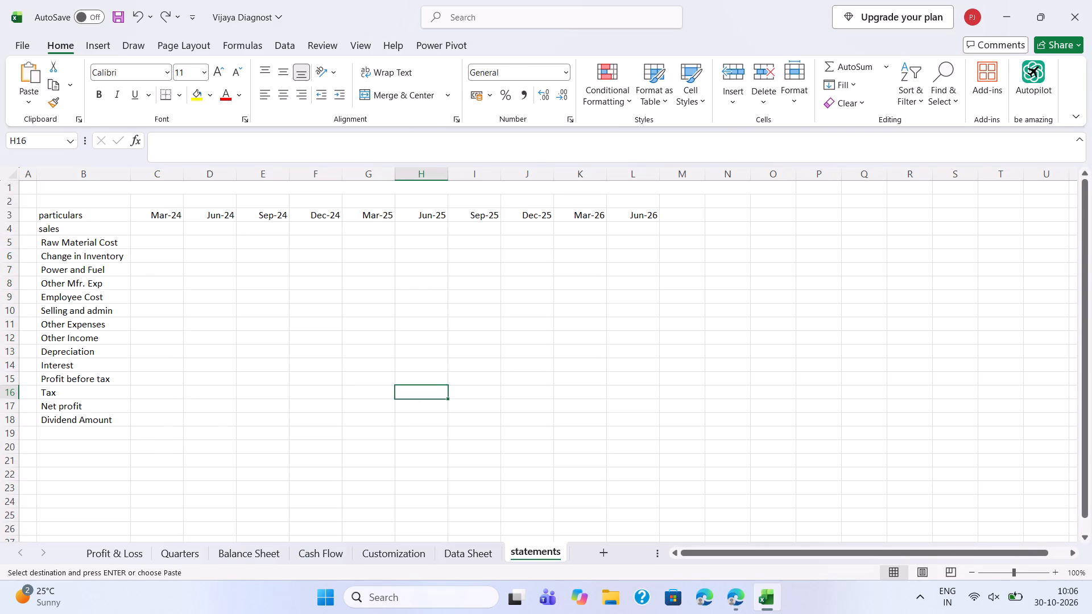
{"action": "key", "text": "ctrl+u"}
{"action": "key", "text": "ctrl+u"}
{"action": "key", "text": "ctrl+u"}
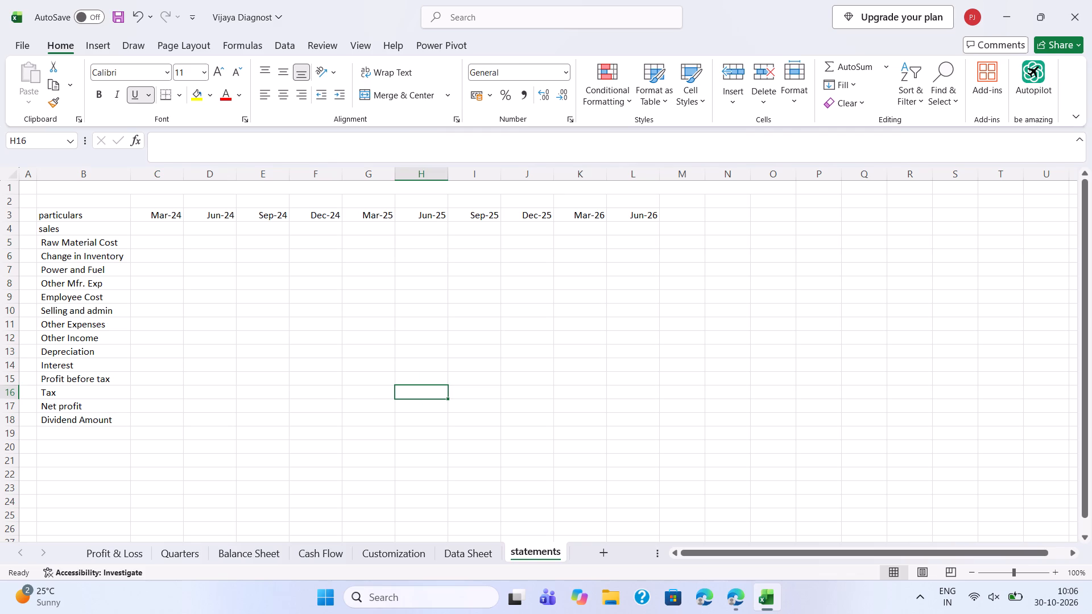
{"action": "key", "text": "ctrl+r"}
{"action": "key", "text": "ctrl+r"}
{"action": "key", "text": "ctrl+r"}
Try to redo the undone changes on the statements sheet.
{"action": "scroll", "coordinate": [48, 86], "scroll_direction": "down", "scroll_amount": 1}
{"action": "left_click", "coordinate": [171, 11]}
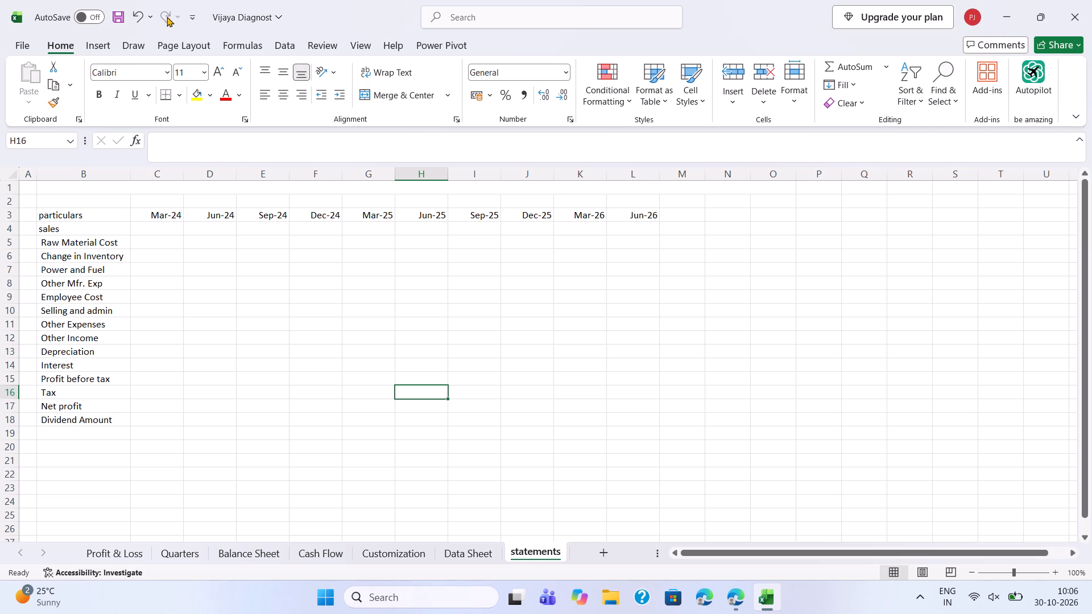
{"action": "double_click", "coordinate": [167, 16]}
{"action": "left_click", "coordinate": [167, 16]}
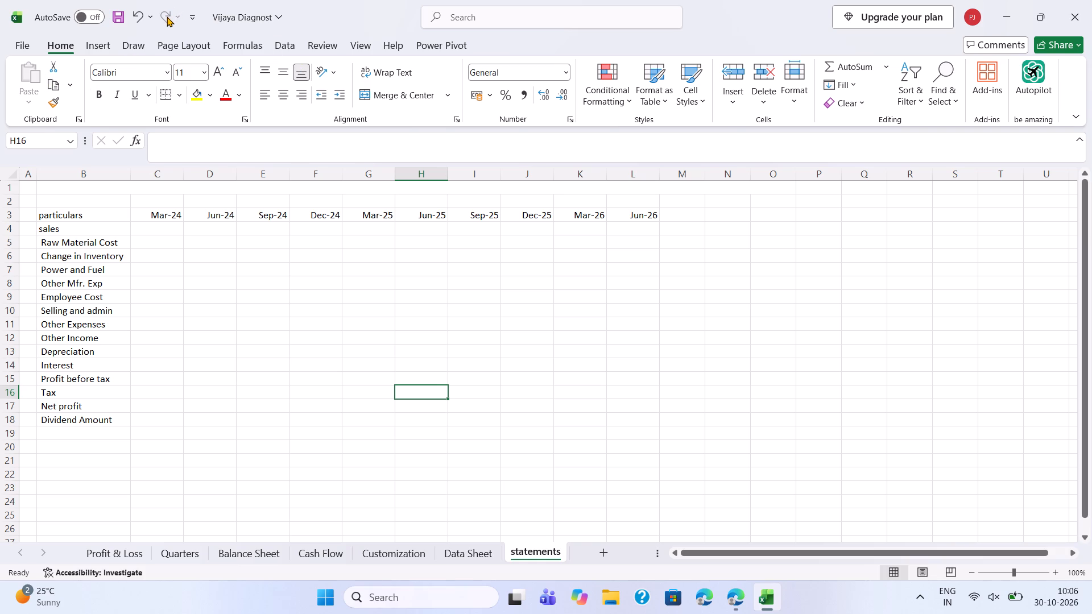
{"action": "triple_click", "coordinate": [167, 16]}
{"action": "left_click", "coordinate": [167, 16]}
Select C5 on the statements sheet and review the yearly line items on the Profit & Loss sheet.
{"action": "left_click", "coordinate": [175, 231]}
{"action": "left_click", "coordinate": [169, 242]}
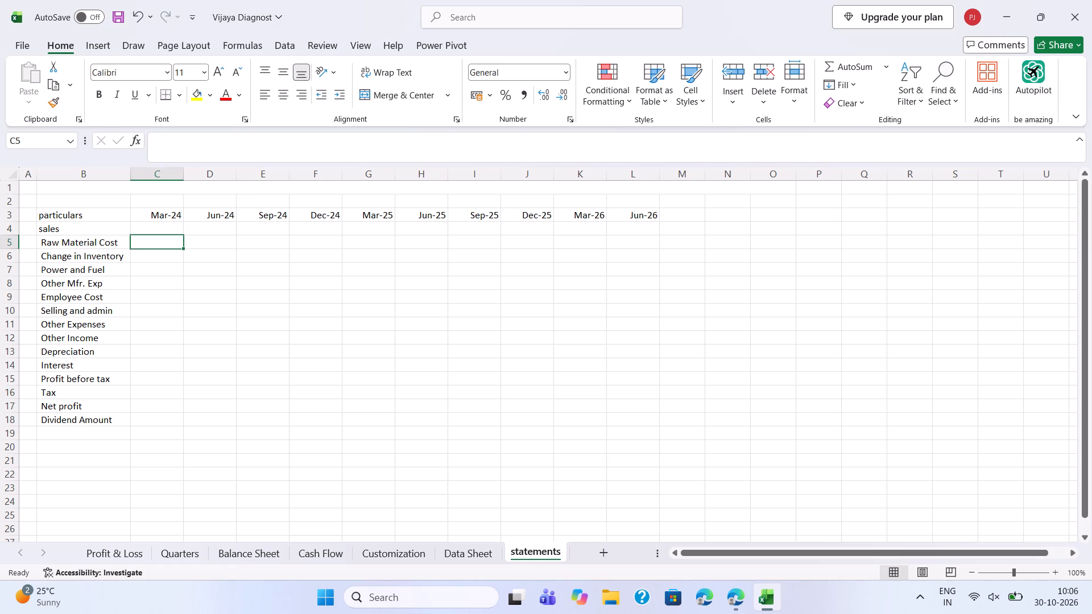
{"action": "left_click", "coordinate": [124, 557]}
{"action": "scroll", "coordinate": [140, 490], "scroll_direction": "right", "scroll_amount": 1}
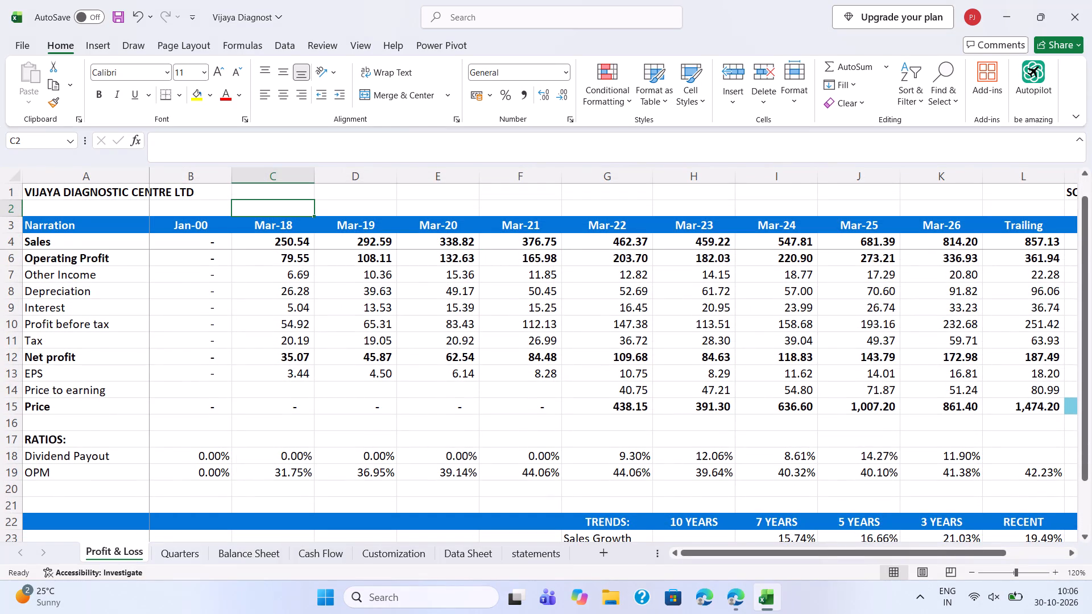
{"action": "scroll", "coordinate": [140, 490], "scroll_direction": "up", "scroll_amount": 1}
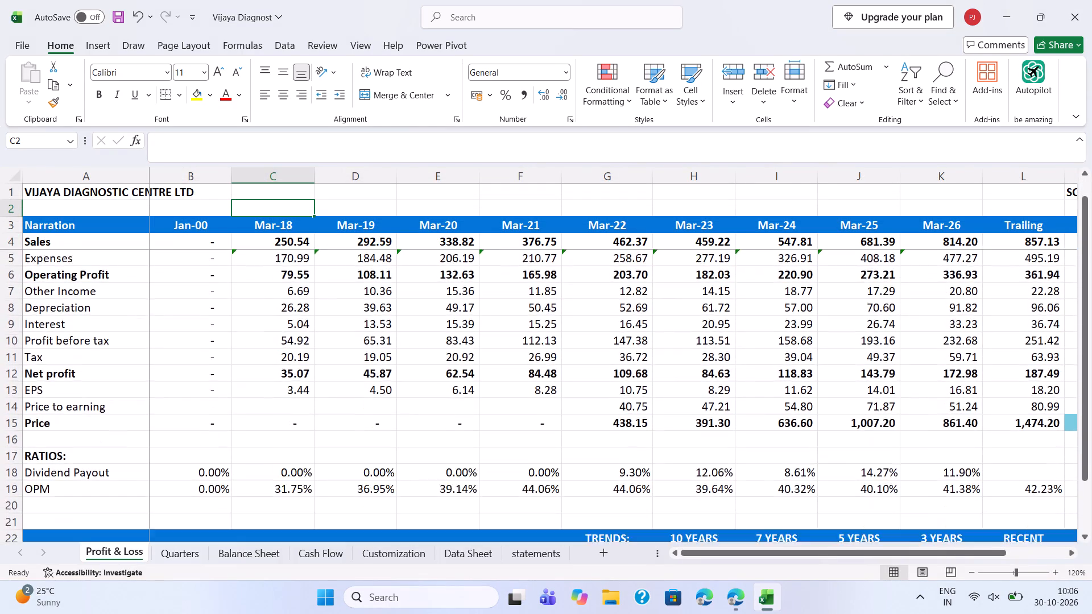
{"action": "scroll", "coordinate": [140, 490], "scroll_direction": "up", "scroll_amount": 1}
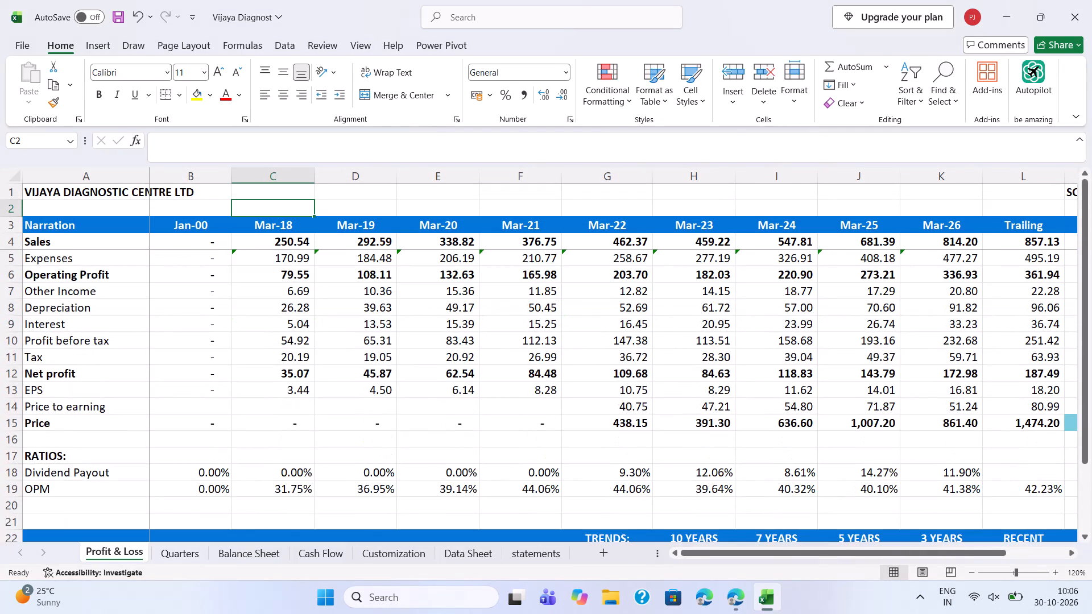
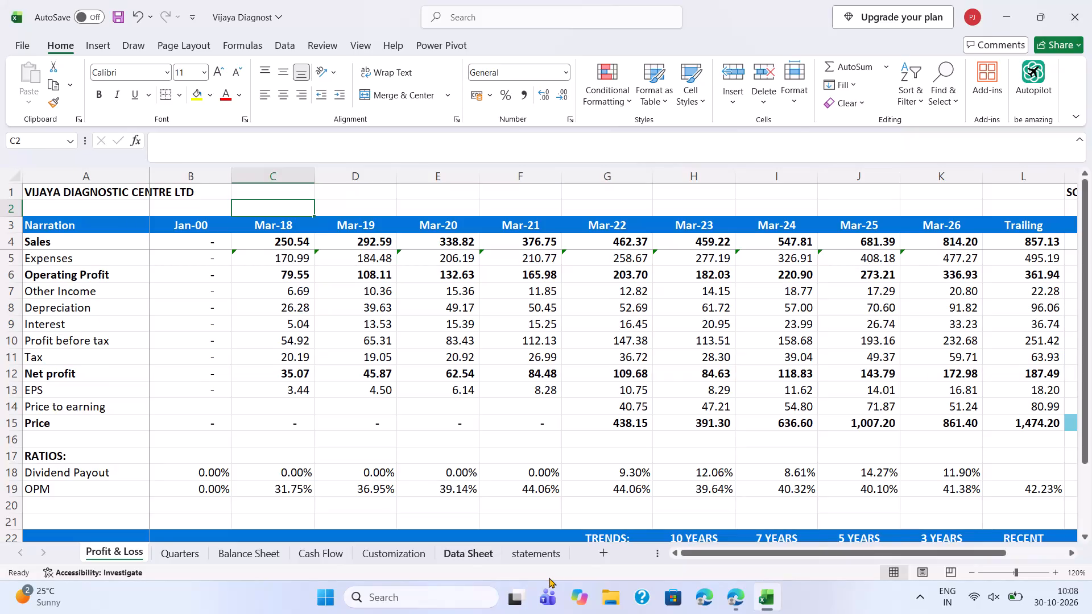
Clear the quarterly date headers in C3:L3 on the statements sheet.
{"action": "left_click", "coordinate": [544, 554]}
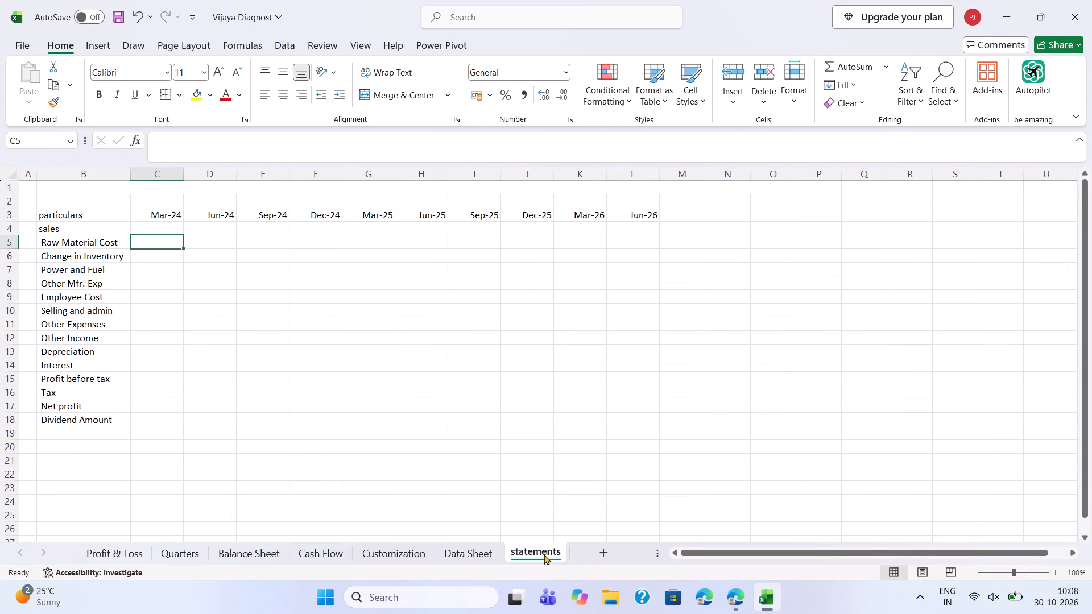
{"action": "left_click", "coordinate": [175, 218]}
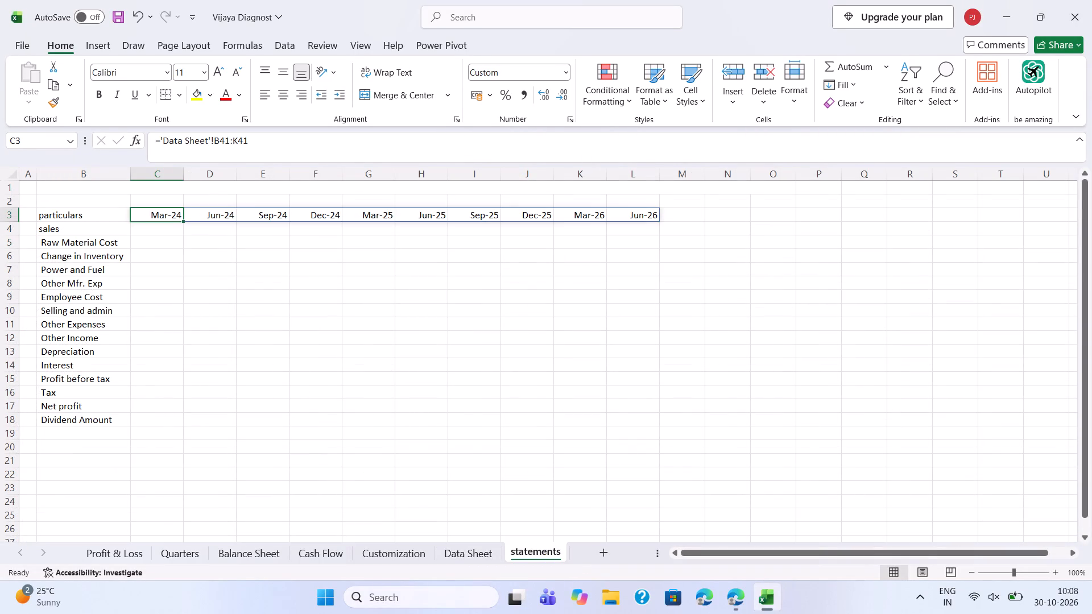
{"action": "left_click", "coordinate": [483, 553]}
{"action": "scroll", "coordinate": [349, 336], "scroll_direction": "up", "scroll_amount": 2}
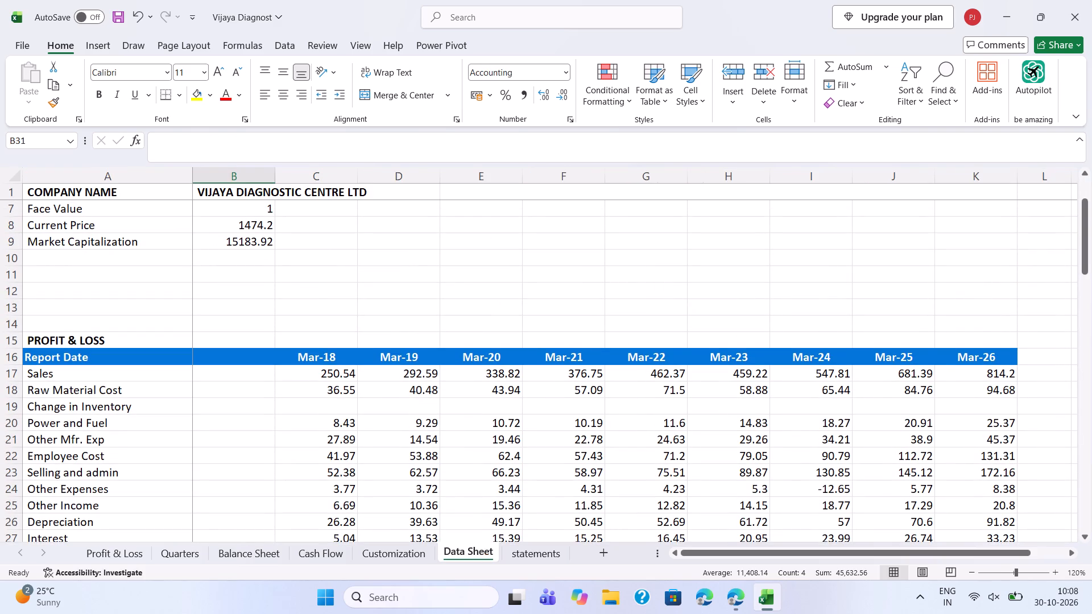
{"action": "left_click", "coordinate": [547, 559]}
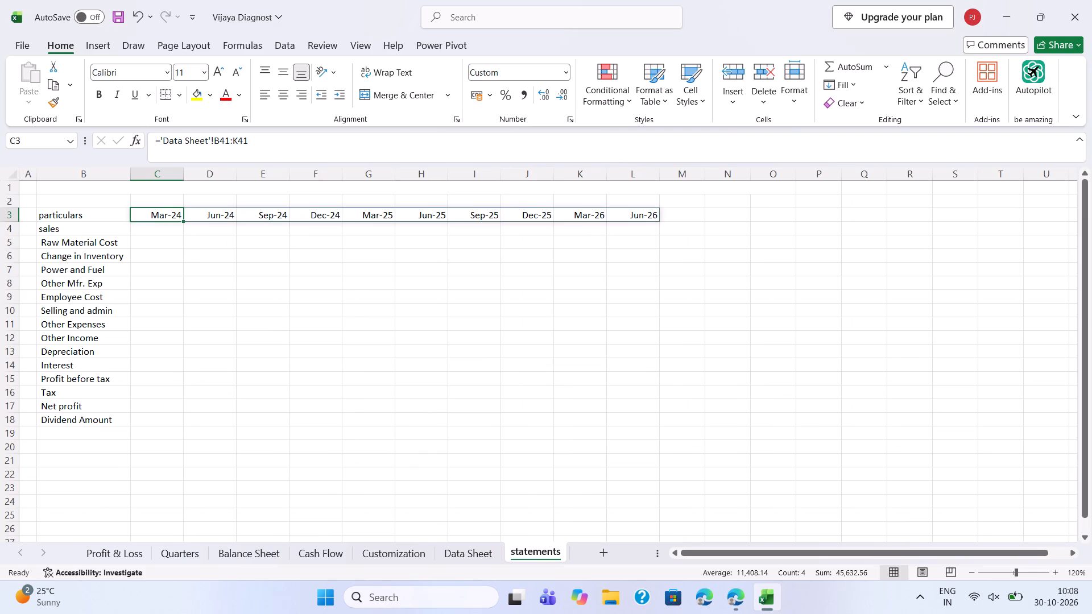
{"action": "left_click_drag", "start_coordinate": [171, 218], "coordinate": [580, 218]}
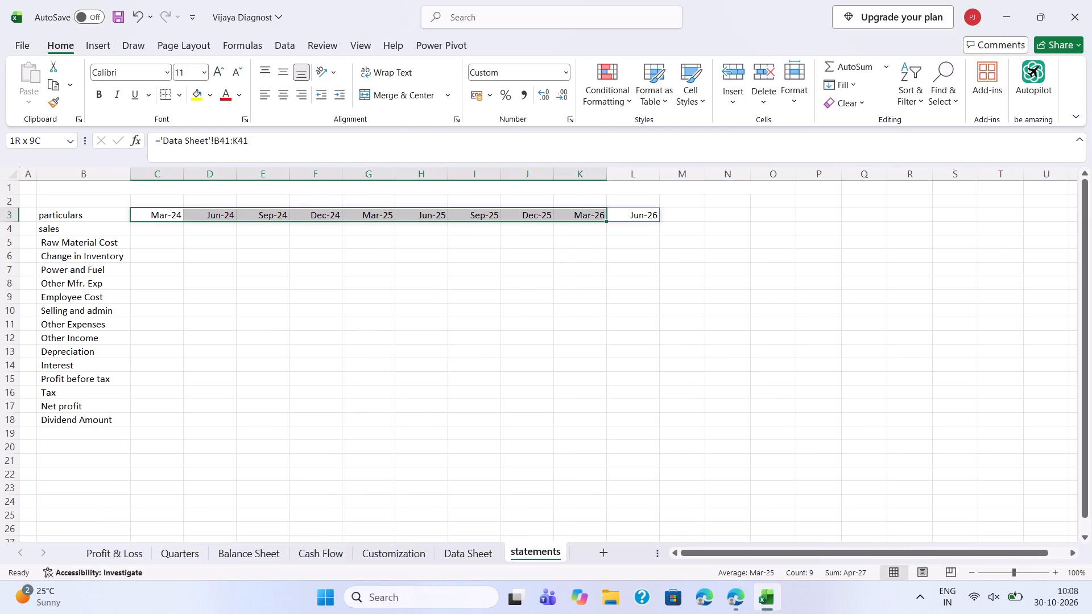
{"action": "left_click_drag", "start_coordinate": [580, 218], "coordinate": [639, 218]}
{"action": "key", "text": "Delete"}
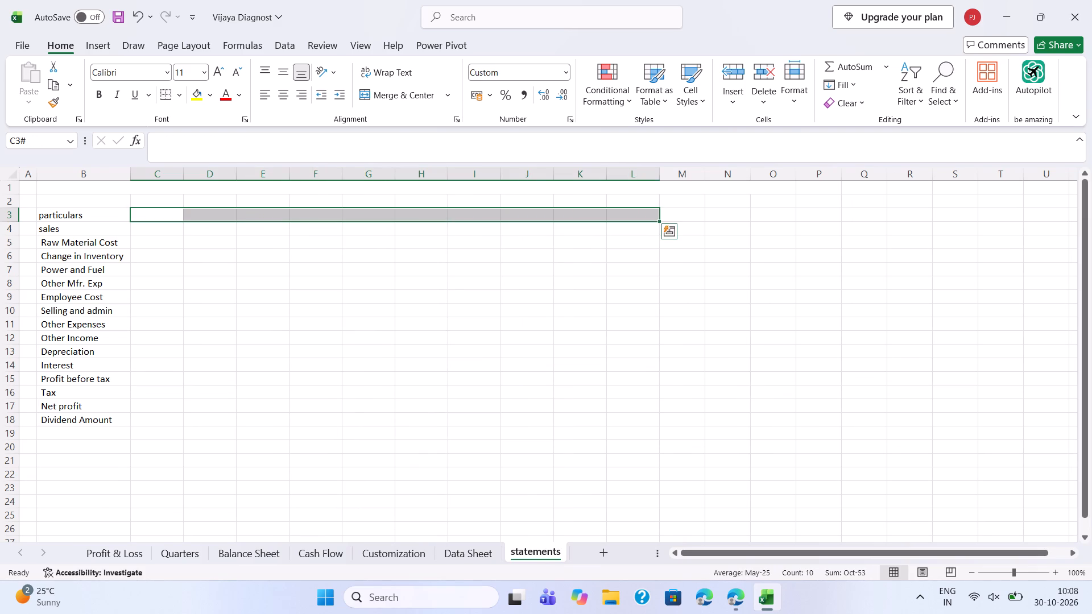
Link C3 on the statements sheet to the annual report dates with ='Data Sheet'!C16:K16, accepting the formula correction.
{"action": "left_click", "coordinate": [158, 214]}
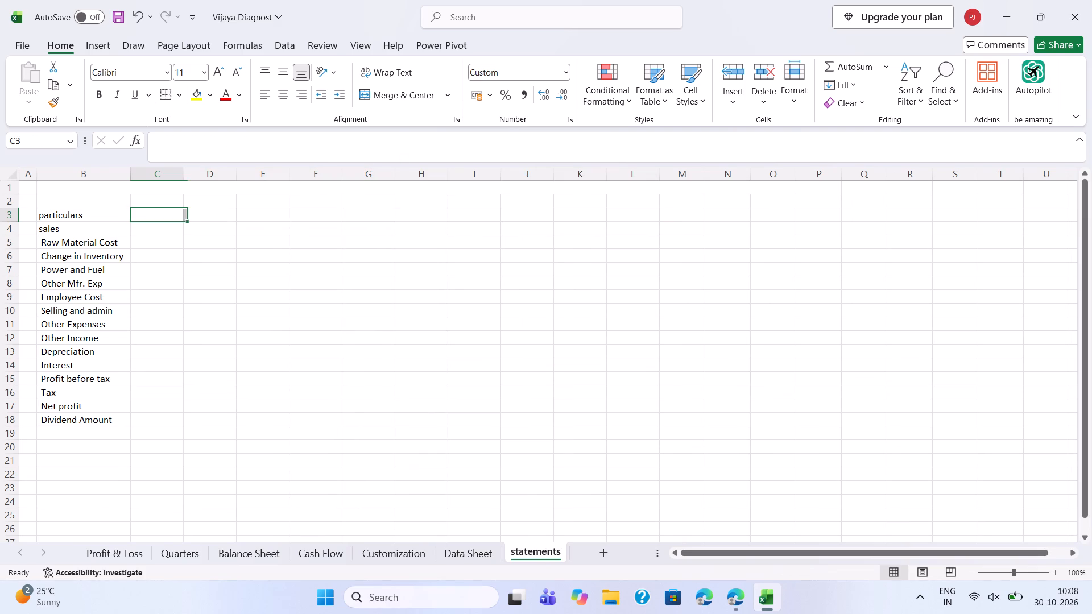
{"action": "key", "text": "equal"}
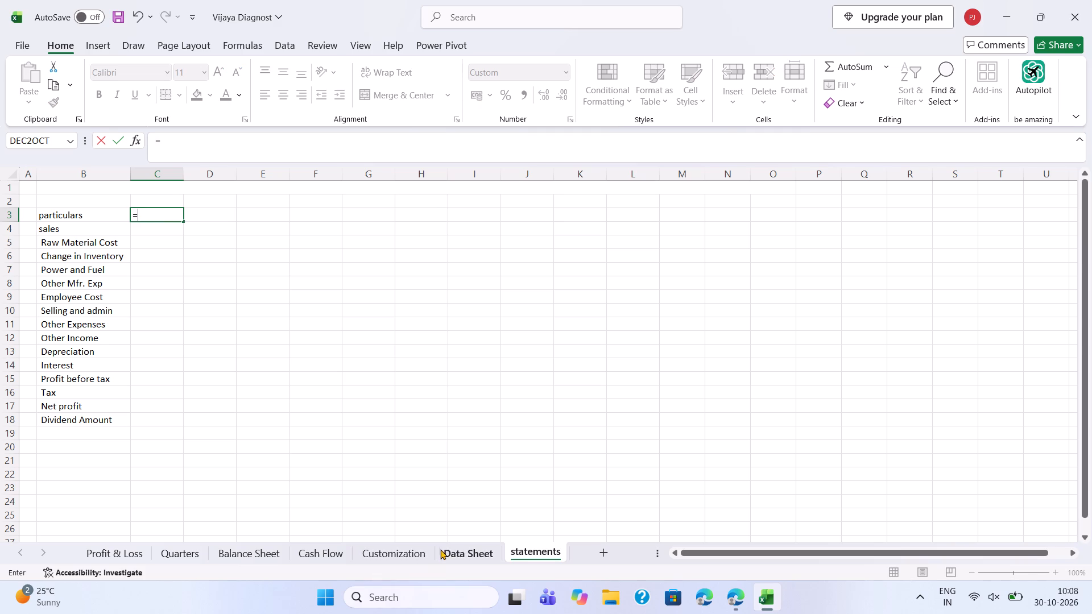
{"action": "left_click", "coordinate": [454, 549]}
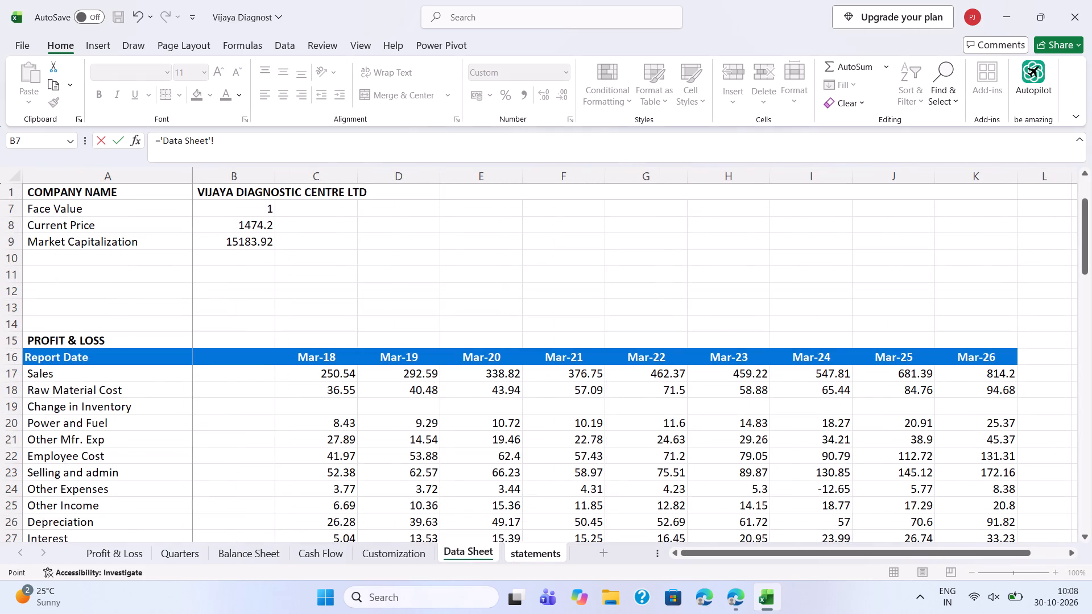
{"action": "left_click", "coordinate": [322, 357]}
{"action": "key", "text": "ctrl+shift+Right"}
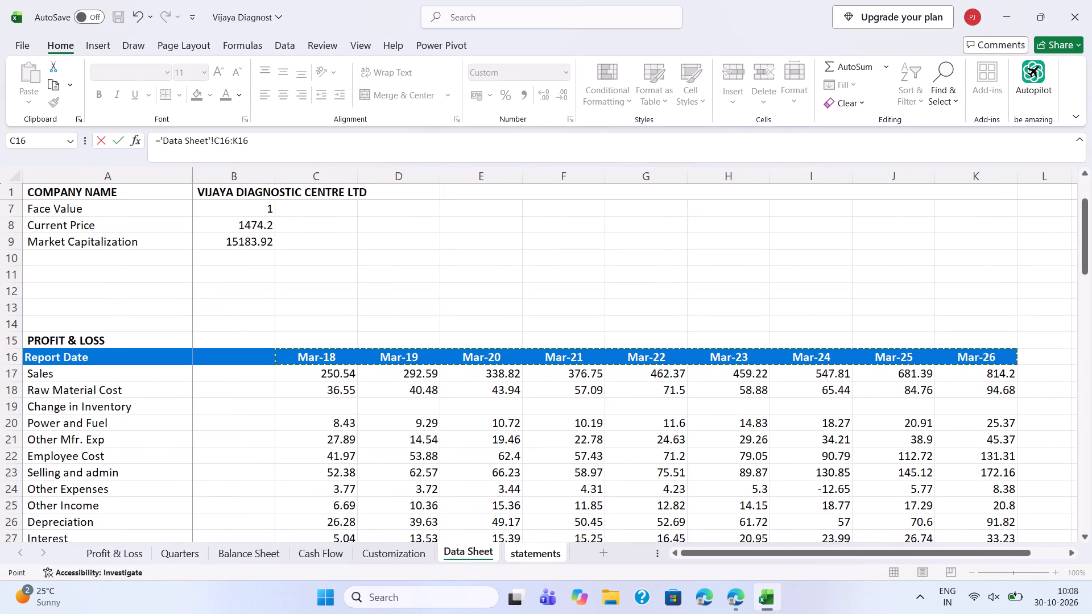
{"action": "key", "text": "shift+parenright"}
{"action": "key", "text": "Return"}
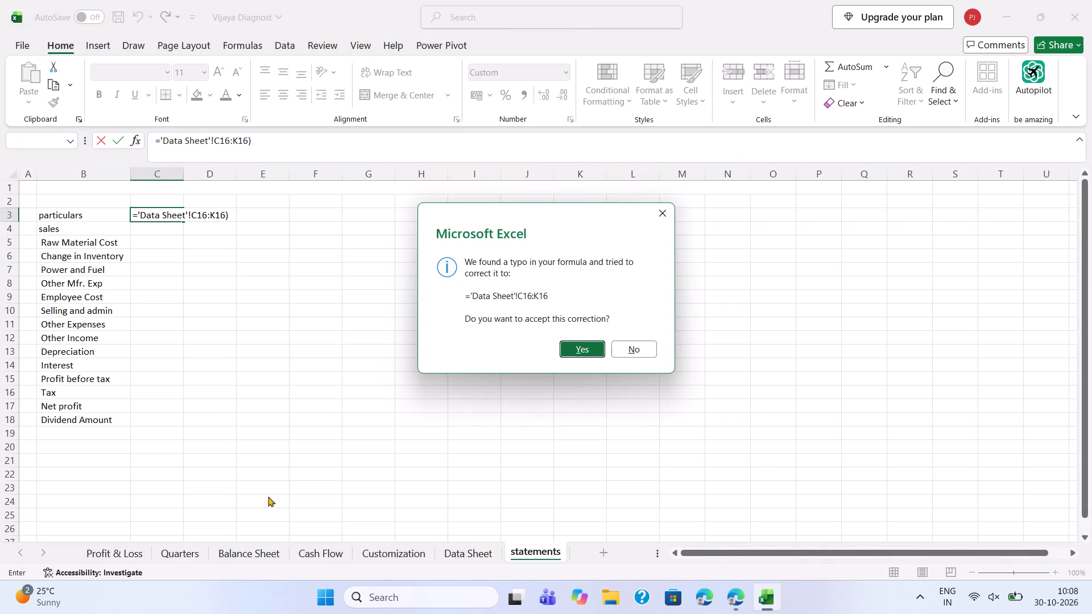
{"action": "left_click", "coordinate": [584, 349]}
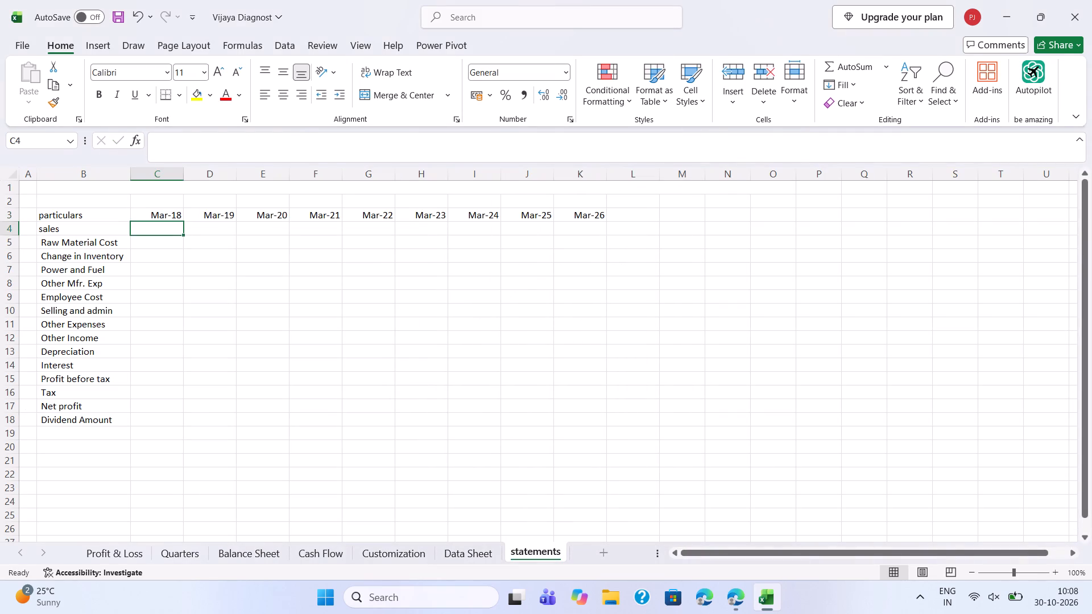
Fill the Mar-18 column from C4 with ='Data Sheet'!C17:C30, accepting the formula correction.
{"action": "key", "text": "equal"}
{"action": "left_click", "coordinate": [475, 560]}
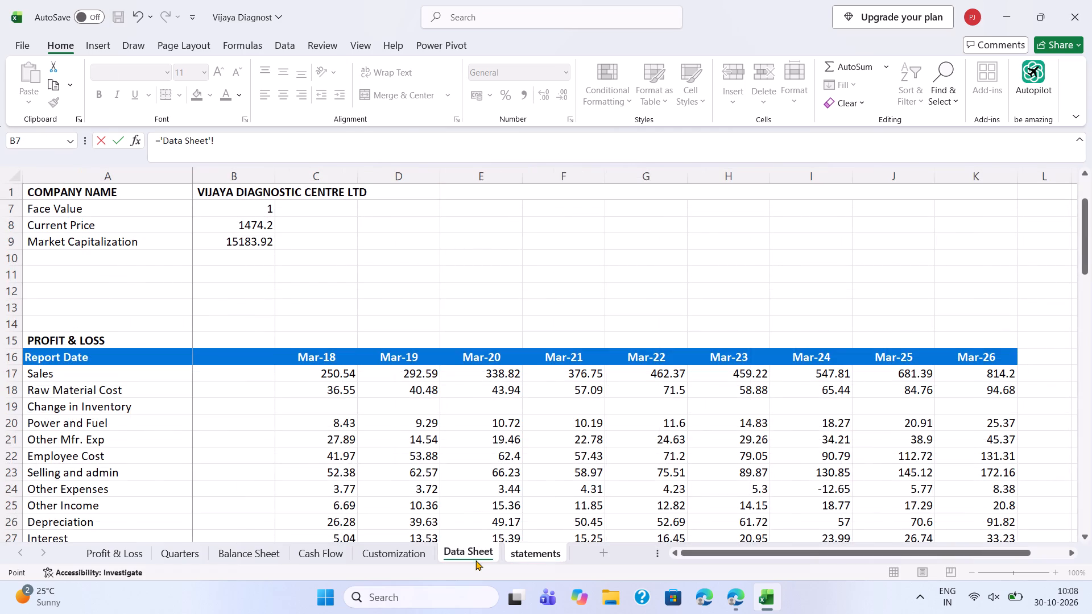
{"action": "left_click", "coordinate": [335, 374]}
{"action": "key", "text": "ctrl+shift+Down"}
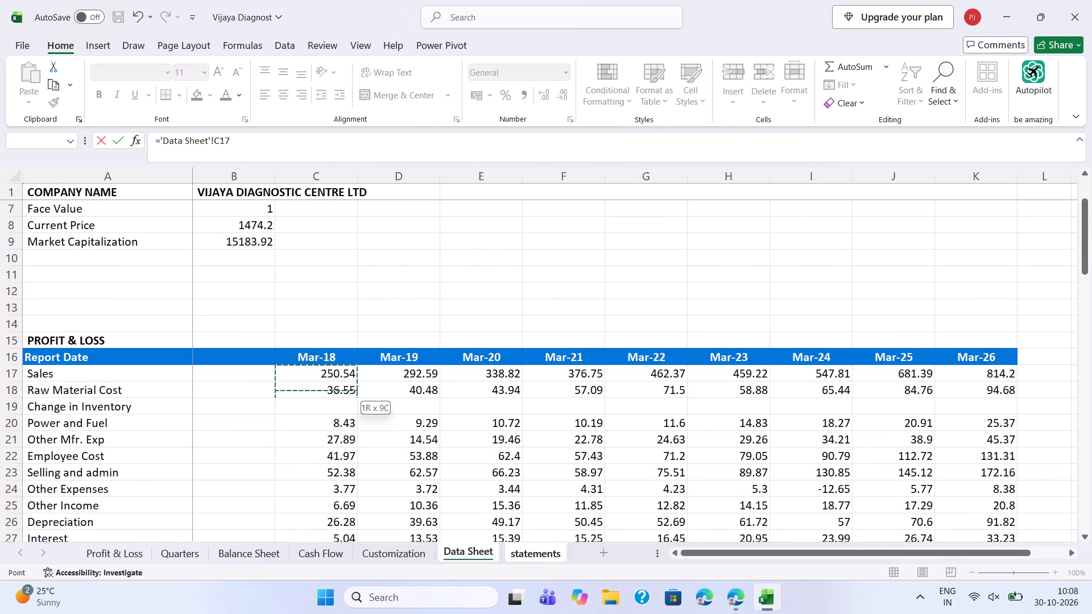
{"action": "key", "text": "ctrl+shift+Down"}
{"action": "key", "text": "ctrl+shift+Down"}
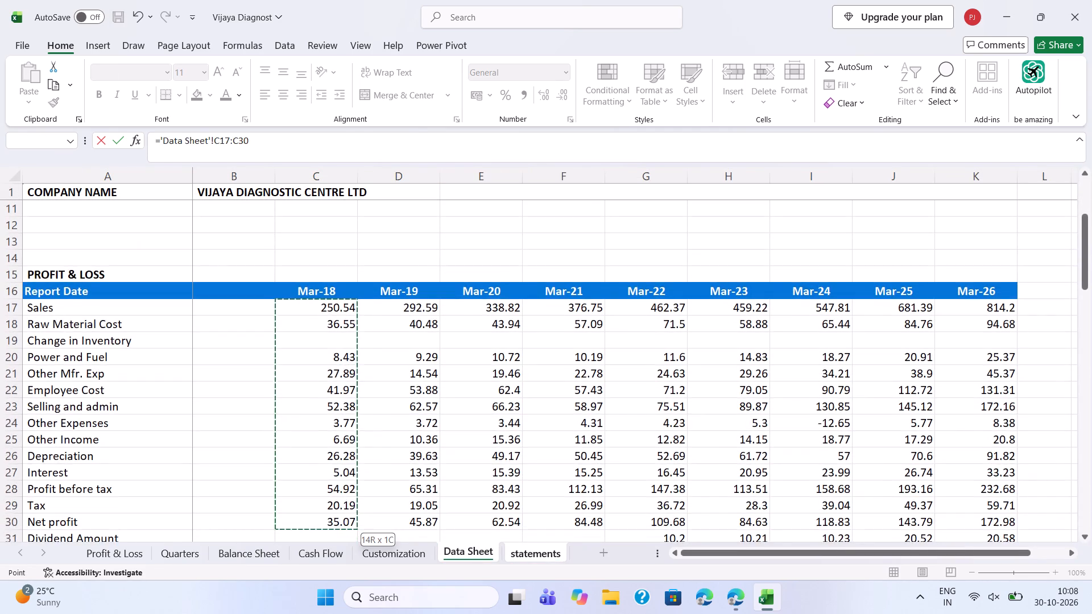
{"action": "key", "text": "ctrl+shift+Down"}
{"action": "key", "text": "ctrl+shift+Up"}
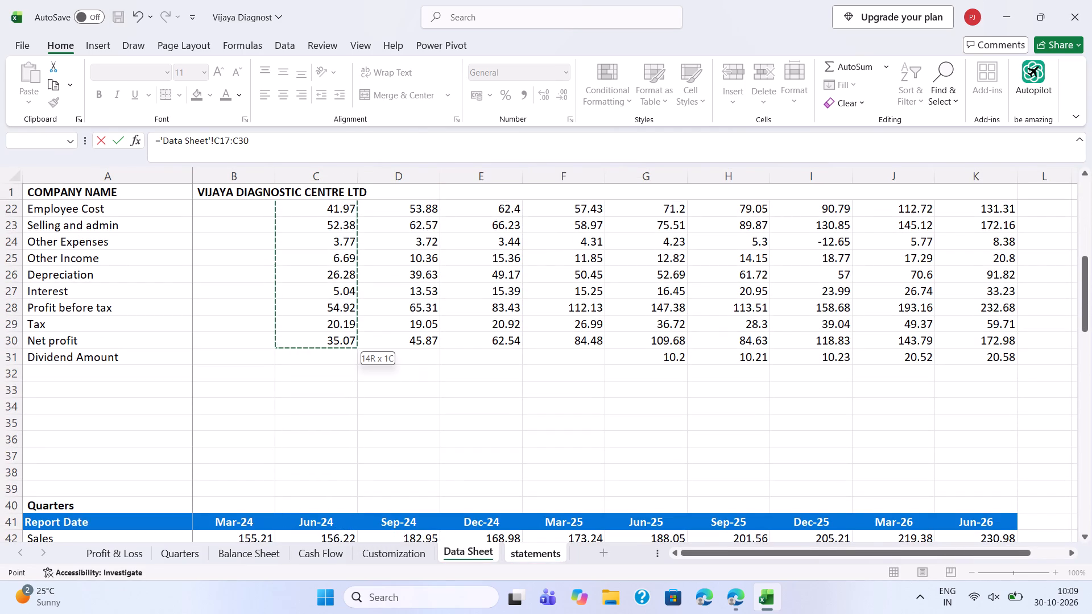
{"action": "key", "text": "shift+parenright"}
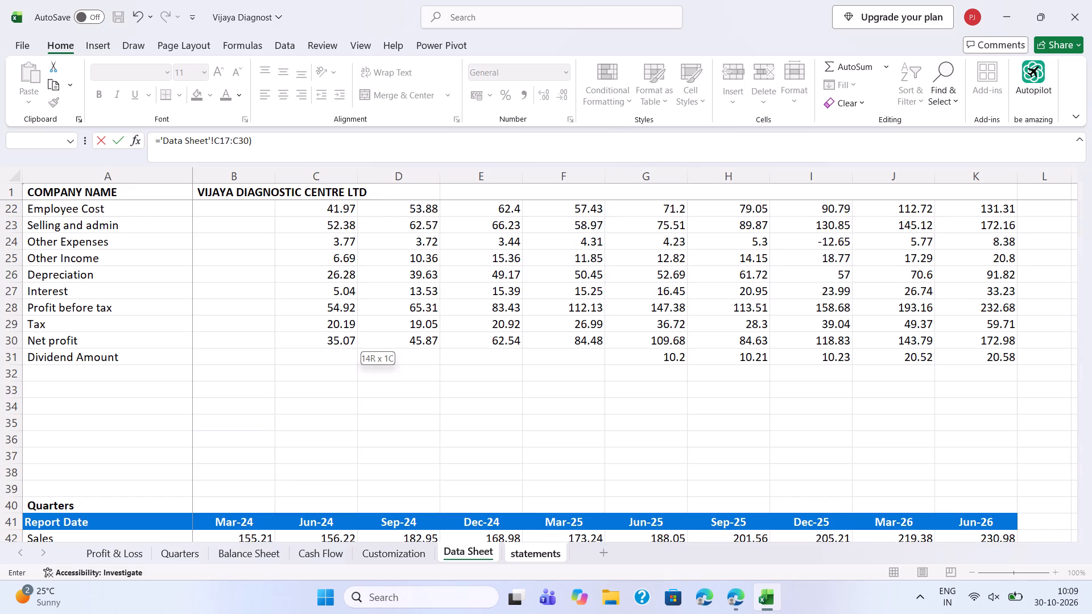
{"action": "key", "text": "Return"}
{"action": "left_click", "coordinate": [589, 347]}
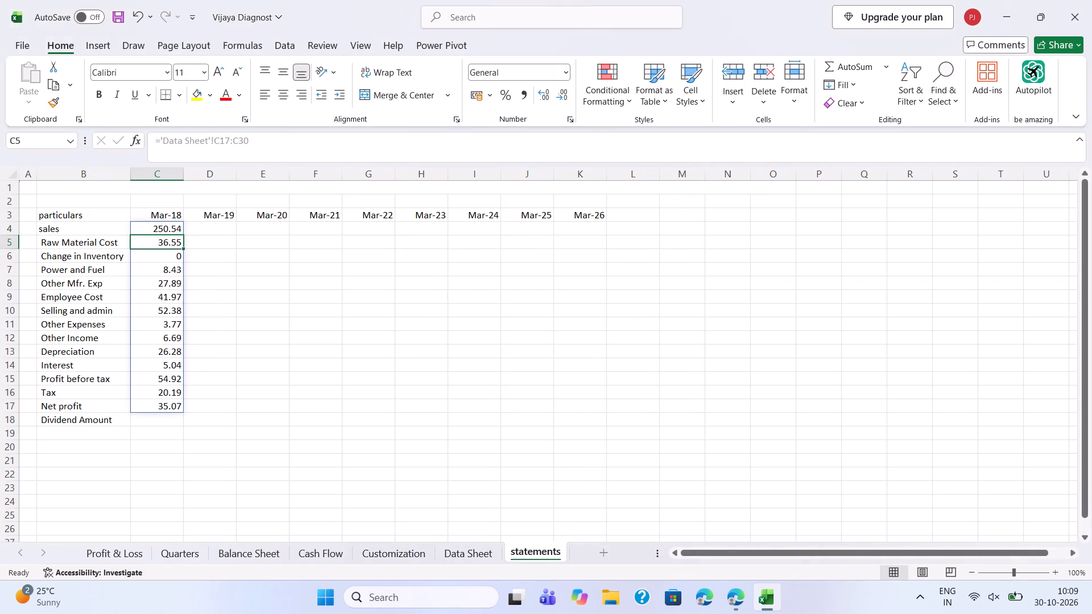
{"action": "left_click", "coordinate": [407, 367]}
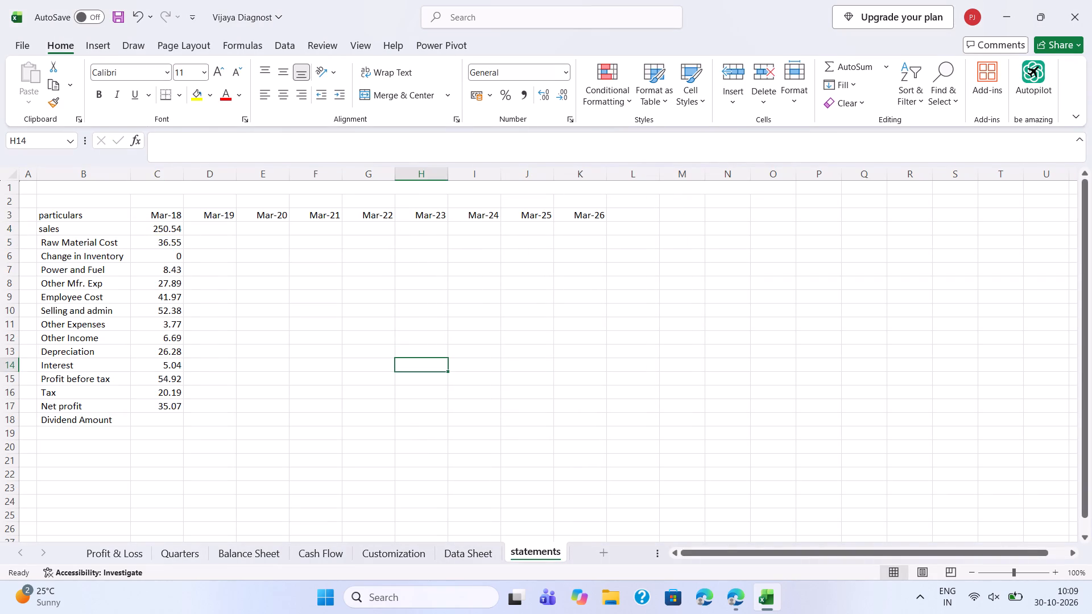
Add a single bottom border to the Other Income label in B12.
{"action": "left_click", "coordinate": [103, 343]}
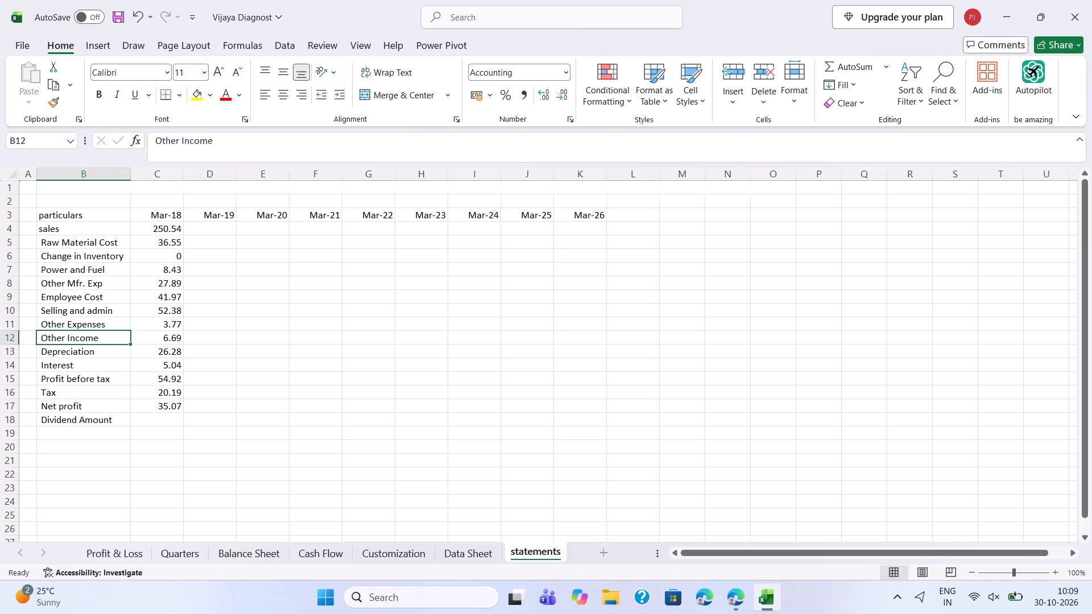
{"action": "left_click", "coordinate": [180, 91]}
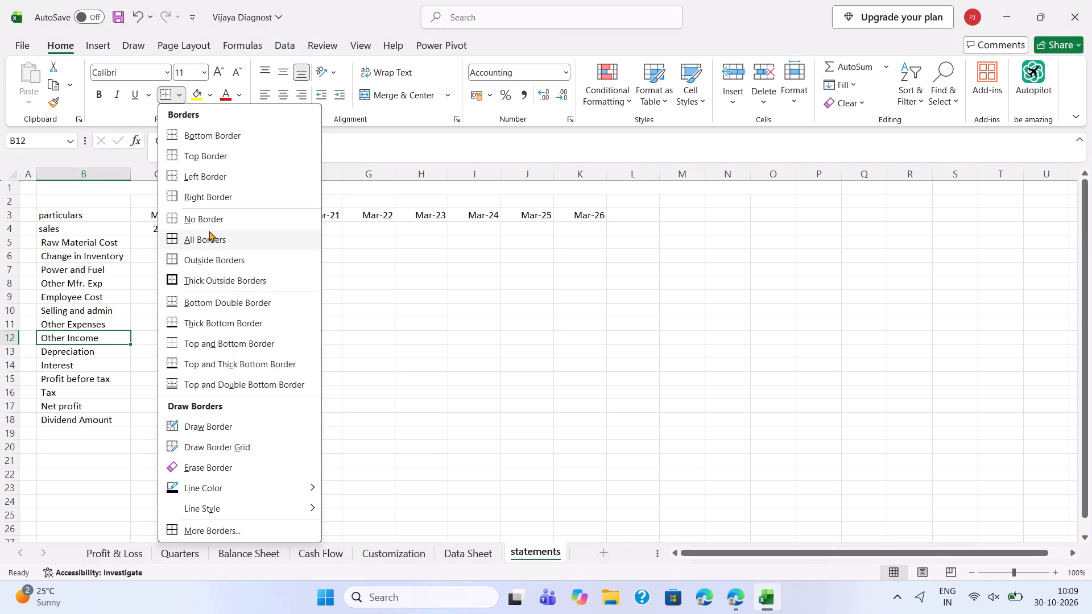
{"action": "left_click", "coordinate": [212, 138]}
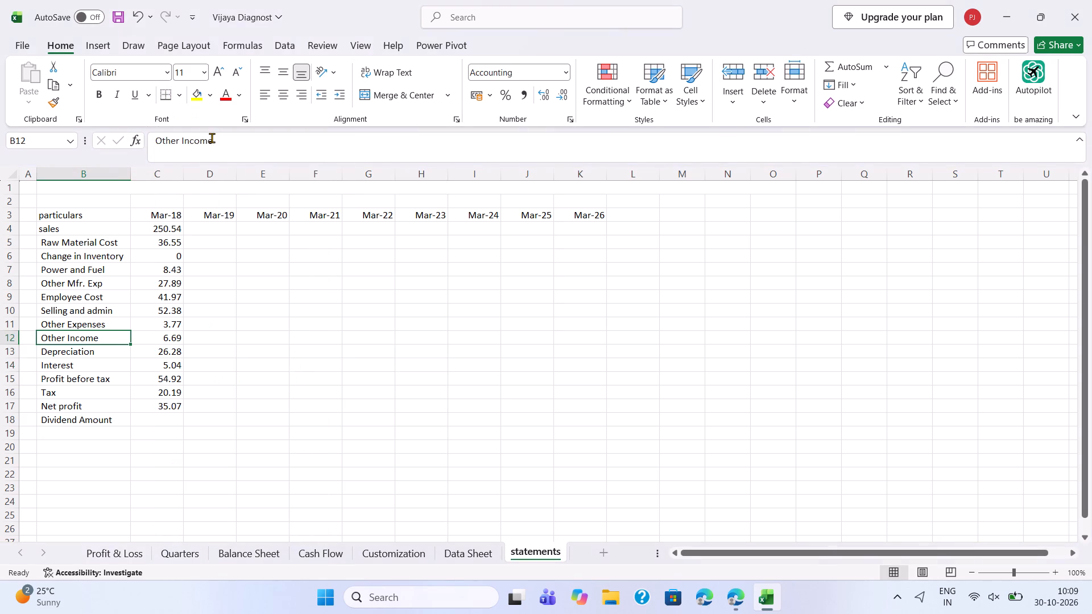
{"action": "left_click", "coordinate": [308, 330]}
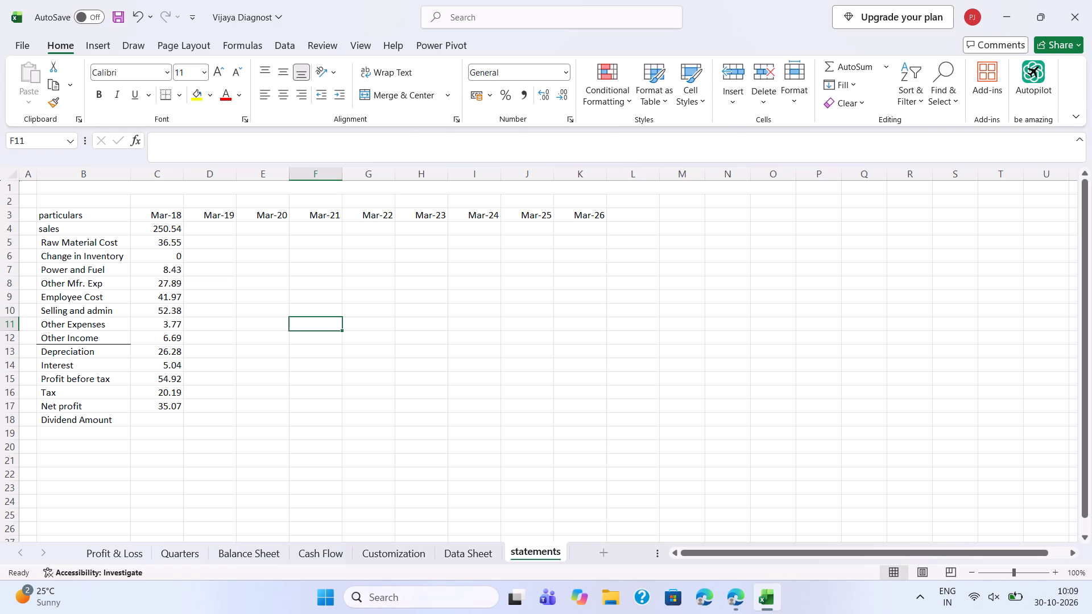
Apply a bottom double border to the Other Income label in B12.
{"action": "left_click", "coordinate": [102, 318]}
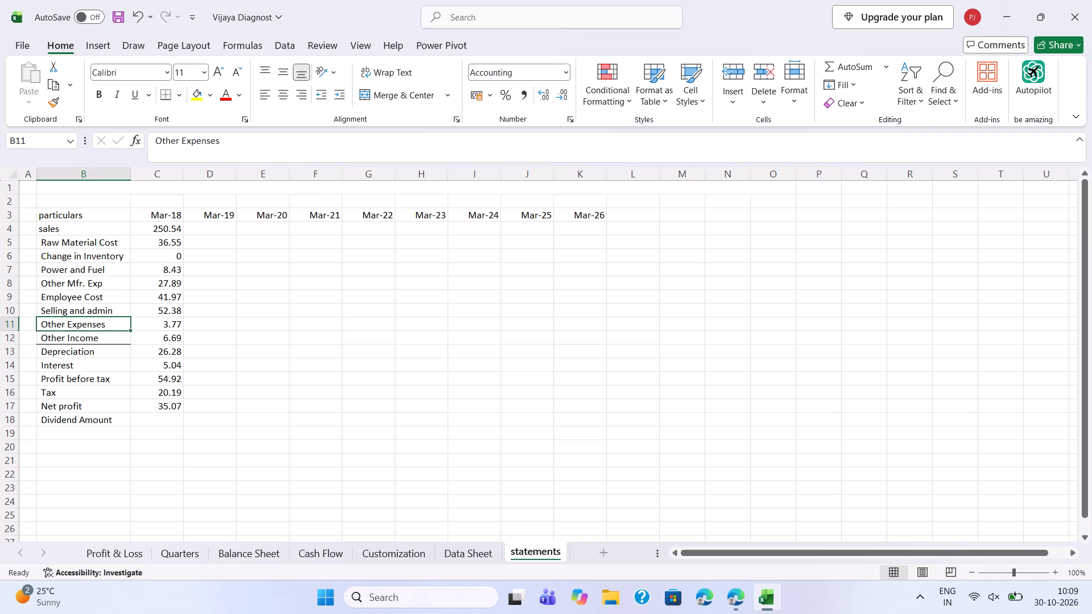
{"action": "left_click", "coordinate": [104, 336]}
{"action": "left_click", "coordinate": [183, 101]}
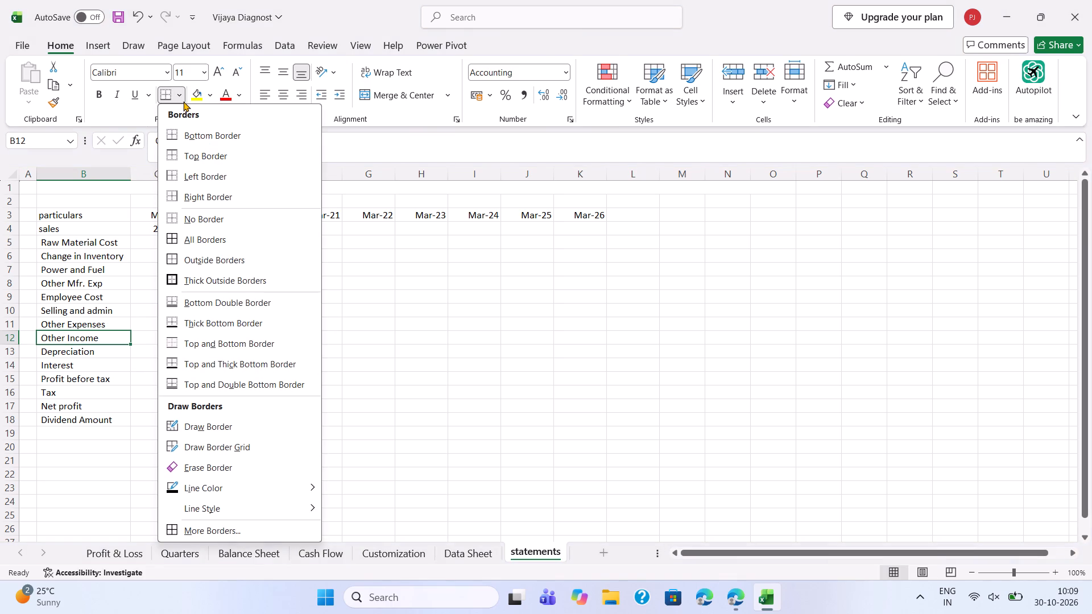
{"action": "scroll", "coordinate": [255, 334], "scroll_direction": "down", "scroll_amount": 2}
{"action": "left_click", "coordinate": [273, 304]}
{"action": "left_click", "coordinate": [353, 318]}
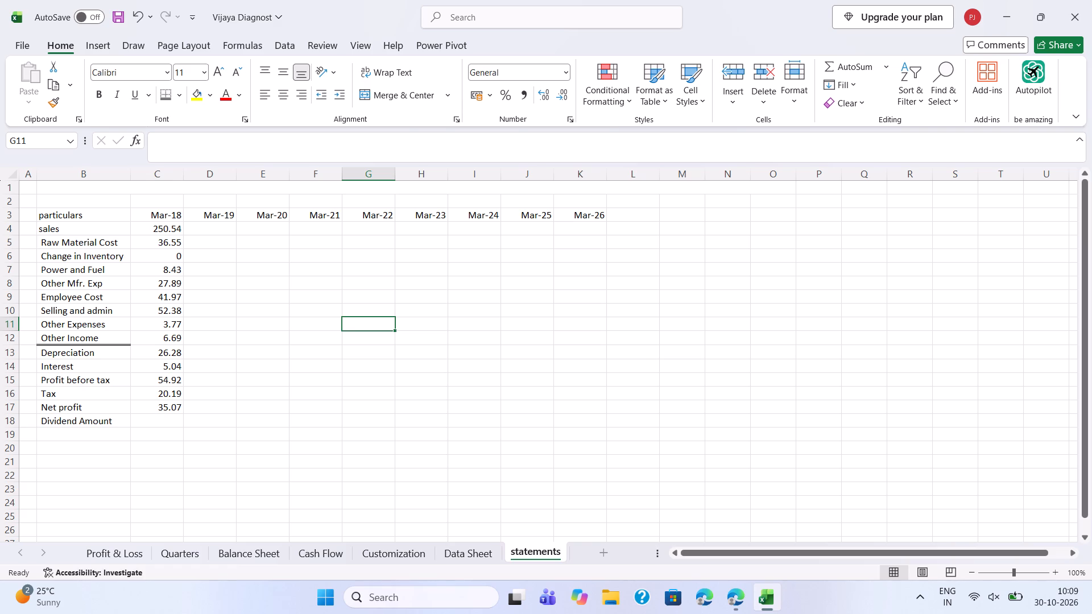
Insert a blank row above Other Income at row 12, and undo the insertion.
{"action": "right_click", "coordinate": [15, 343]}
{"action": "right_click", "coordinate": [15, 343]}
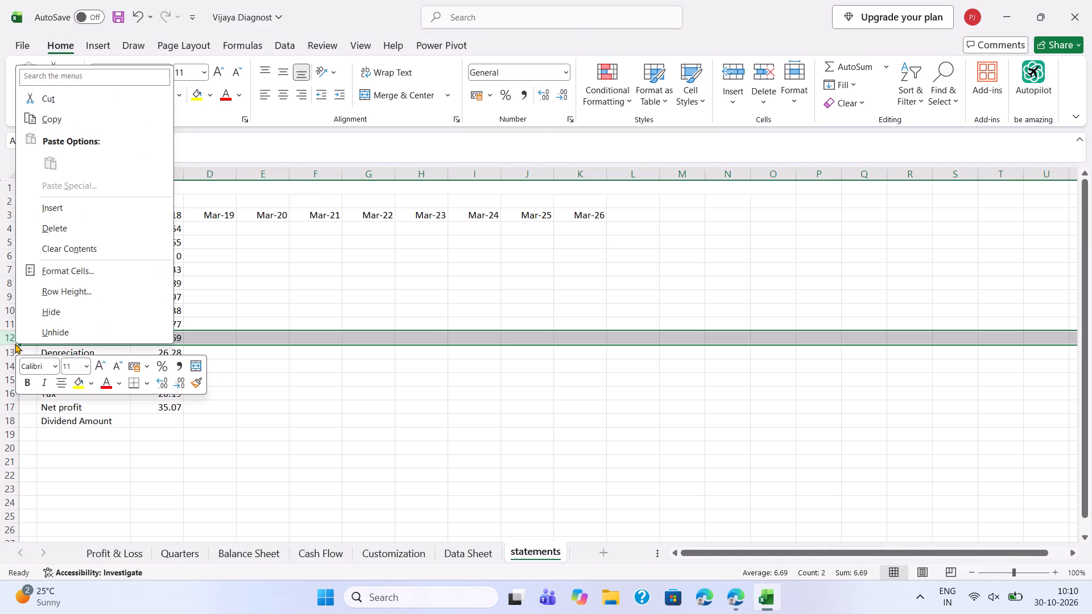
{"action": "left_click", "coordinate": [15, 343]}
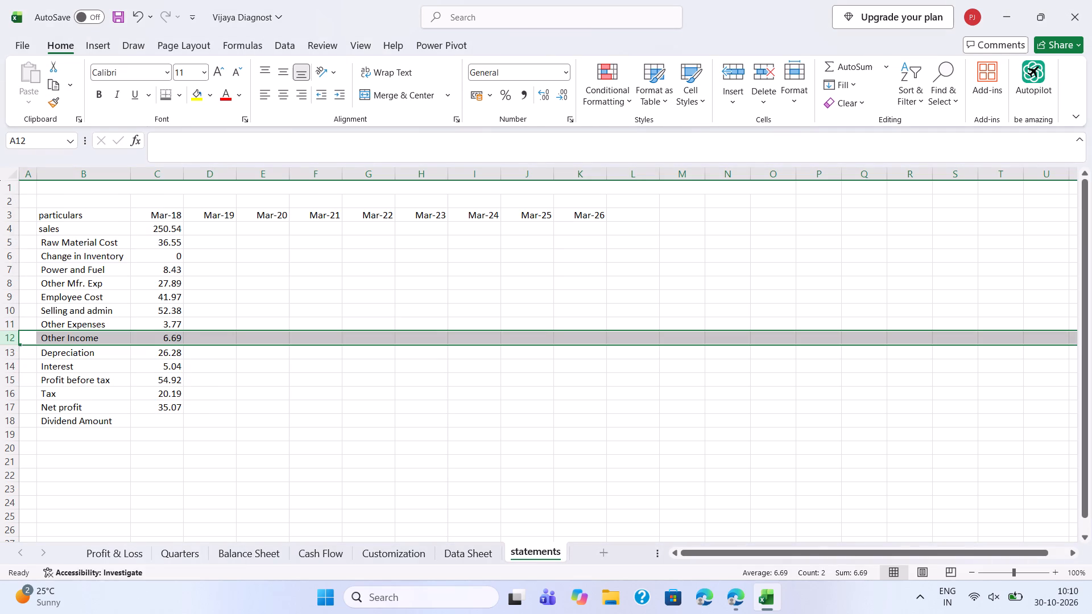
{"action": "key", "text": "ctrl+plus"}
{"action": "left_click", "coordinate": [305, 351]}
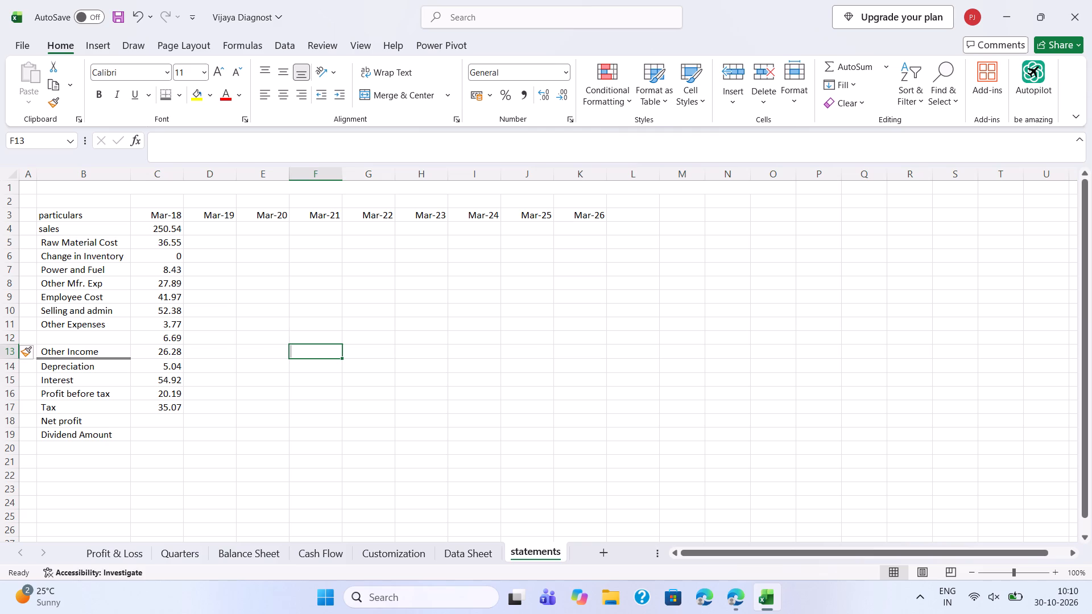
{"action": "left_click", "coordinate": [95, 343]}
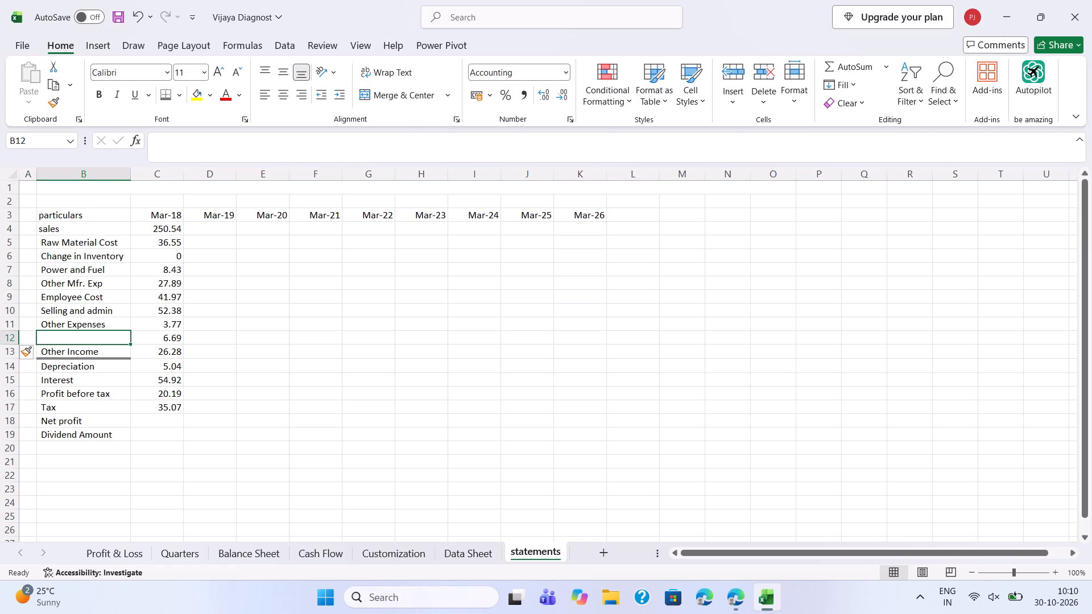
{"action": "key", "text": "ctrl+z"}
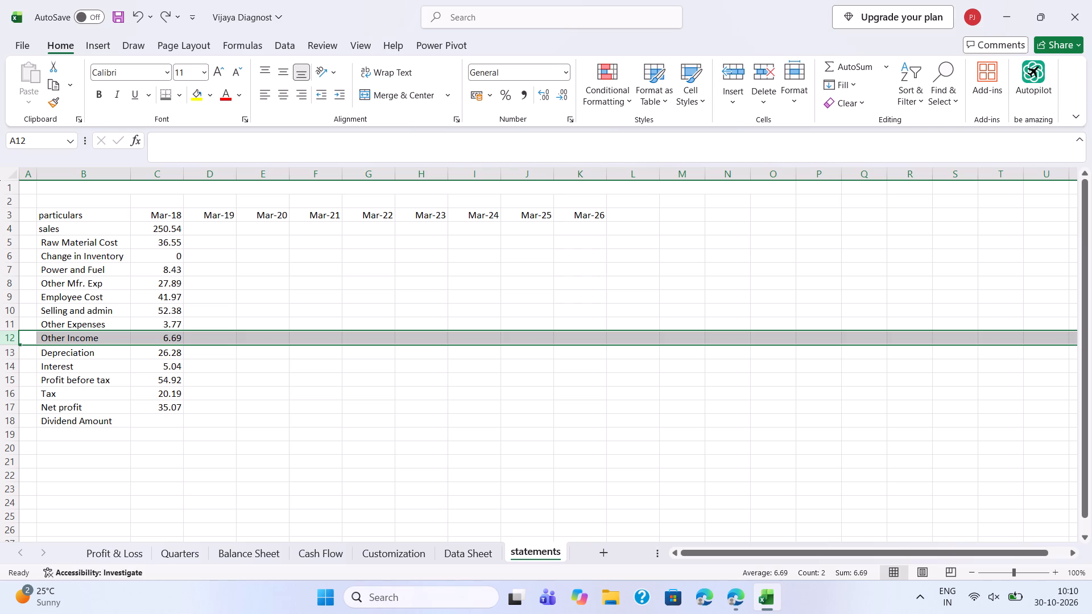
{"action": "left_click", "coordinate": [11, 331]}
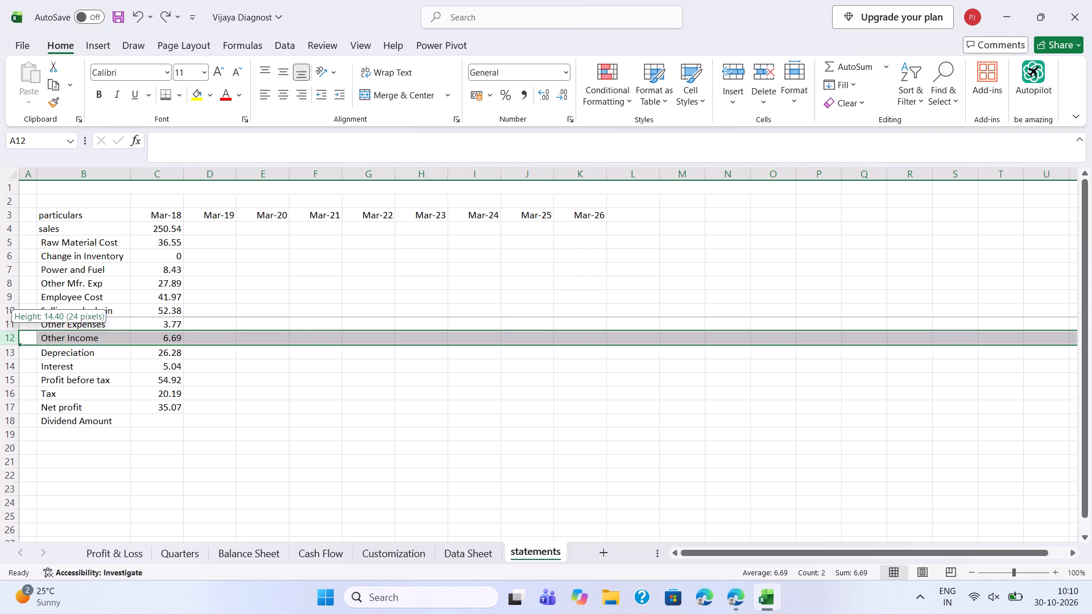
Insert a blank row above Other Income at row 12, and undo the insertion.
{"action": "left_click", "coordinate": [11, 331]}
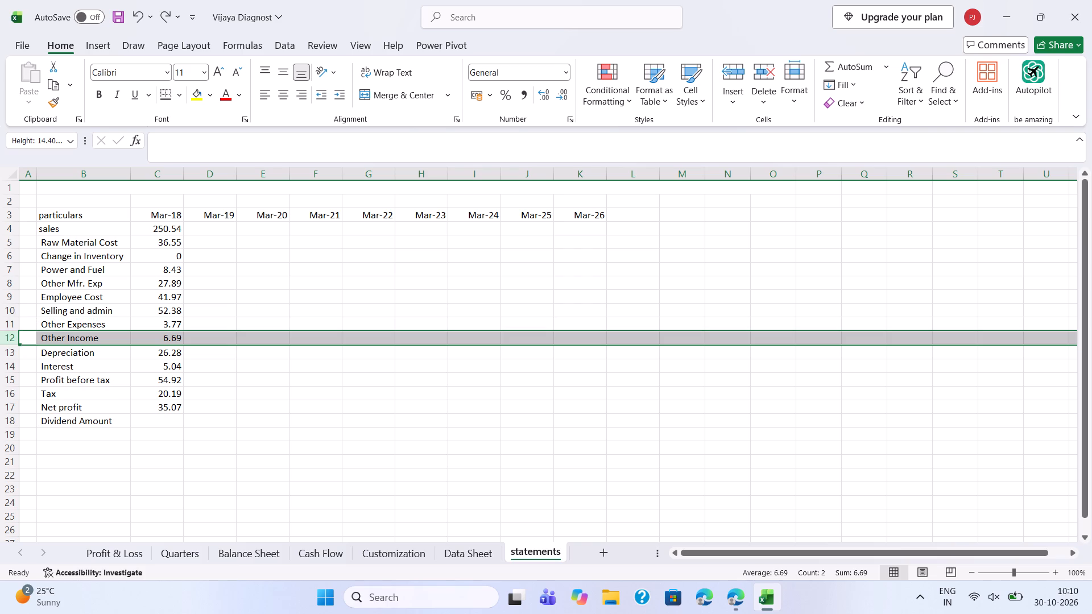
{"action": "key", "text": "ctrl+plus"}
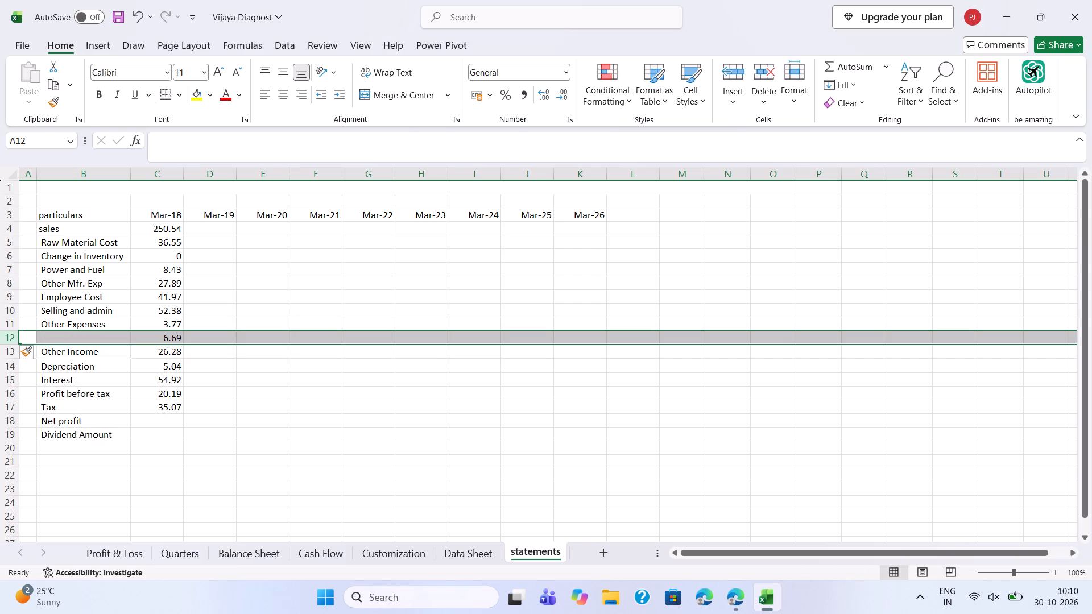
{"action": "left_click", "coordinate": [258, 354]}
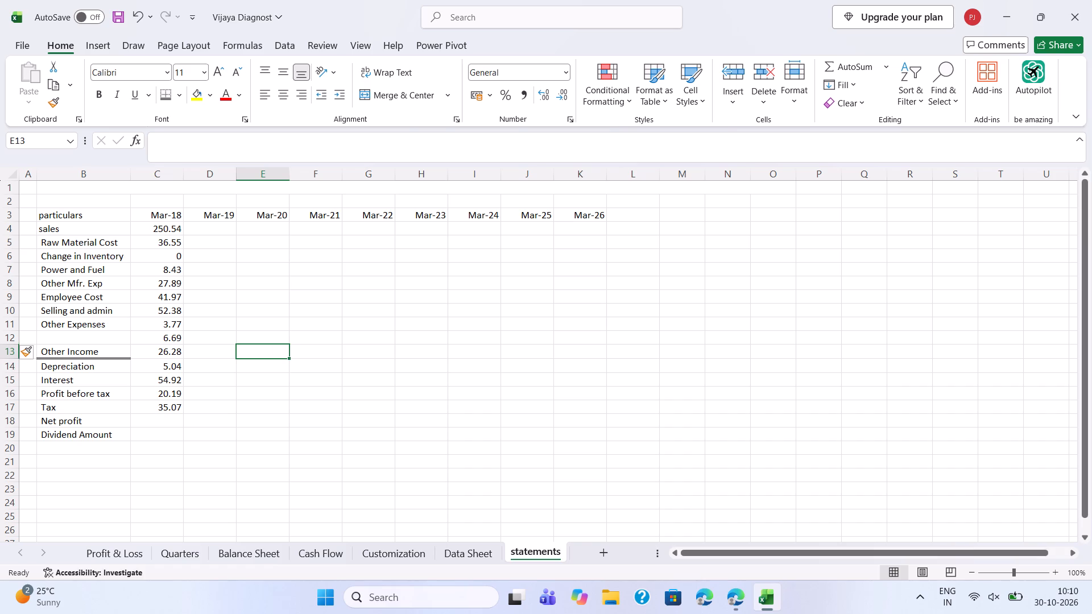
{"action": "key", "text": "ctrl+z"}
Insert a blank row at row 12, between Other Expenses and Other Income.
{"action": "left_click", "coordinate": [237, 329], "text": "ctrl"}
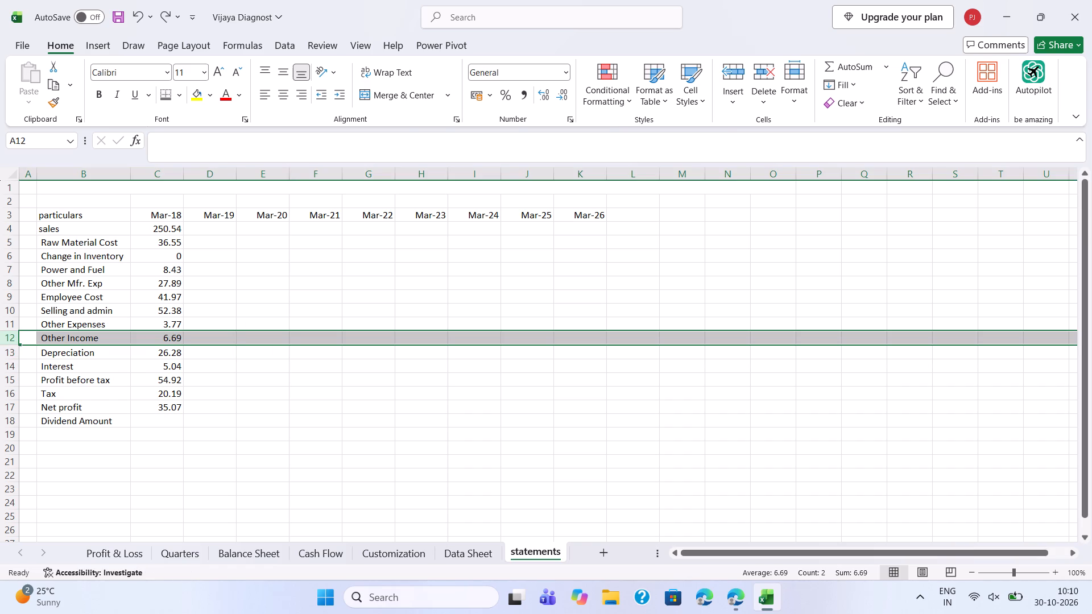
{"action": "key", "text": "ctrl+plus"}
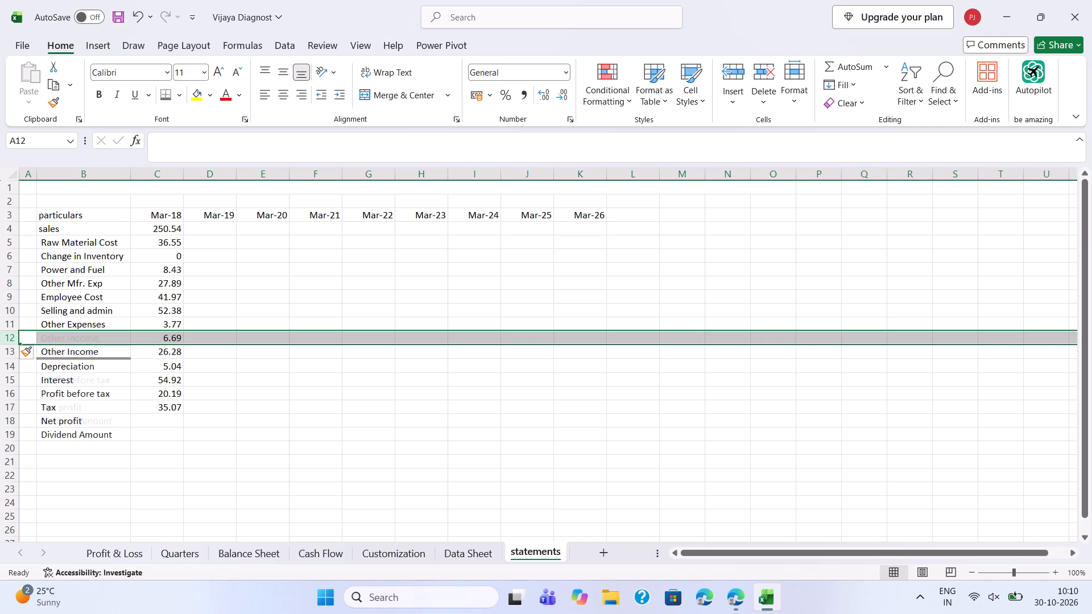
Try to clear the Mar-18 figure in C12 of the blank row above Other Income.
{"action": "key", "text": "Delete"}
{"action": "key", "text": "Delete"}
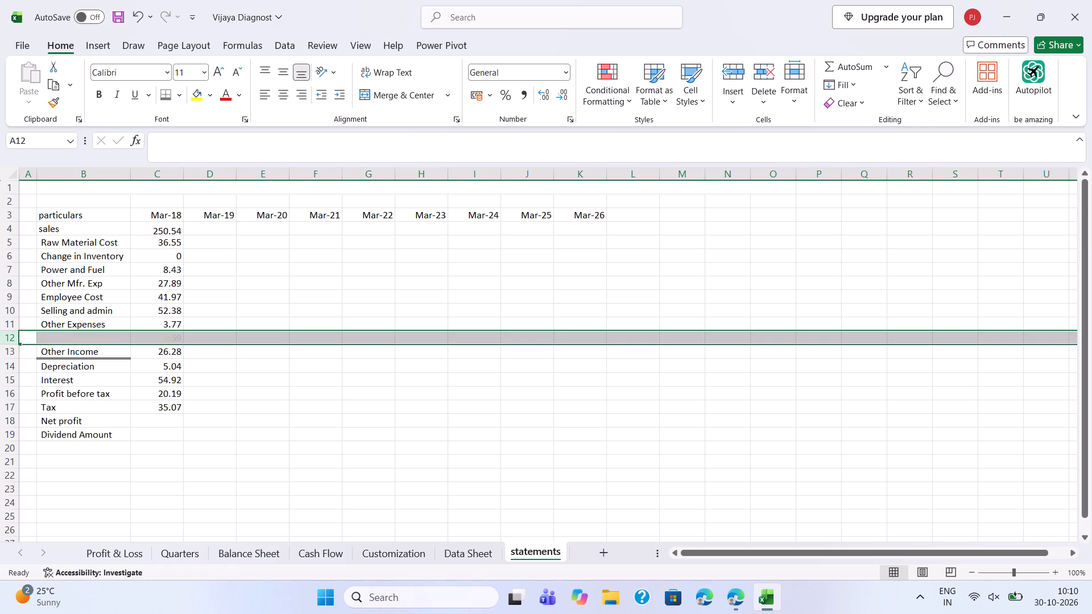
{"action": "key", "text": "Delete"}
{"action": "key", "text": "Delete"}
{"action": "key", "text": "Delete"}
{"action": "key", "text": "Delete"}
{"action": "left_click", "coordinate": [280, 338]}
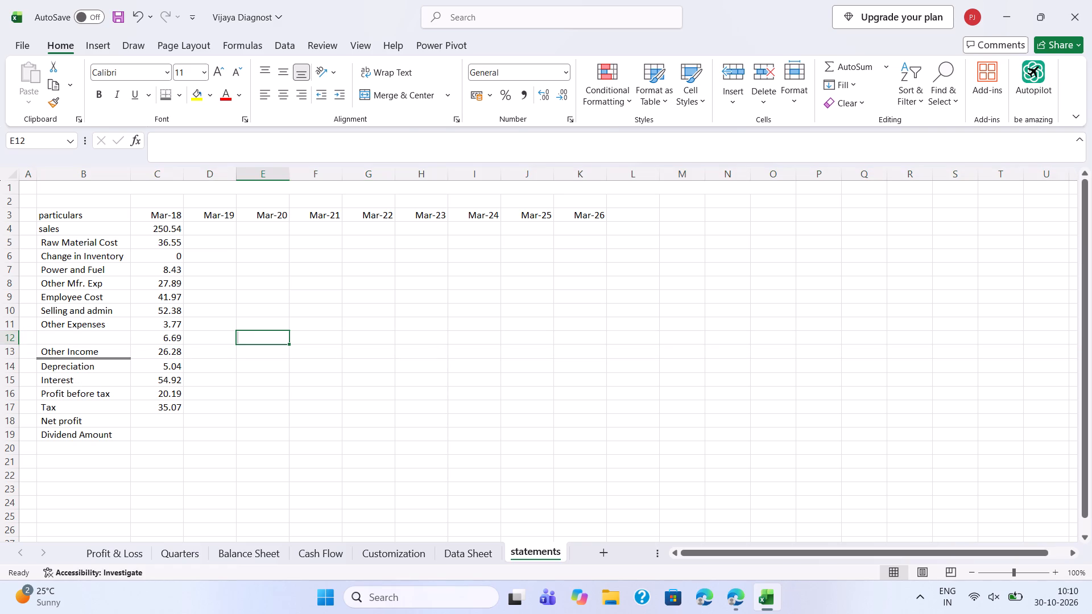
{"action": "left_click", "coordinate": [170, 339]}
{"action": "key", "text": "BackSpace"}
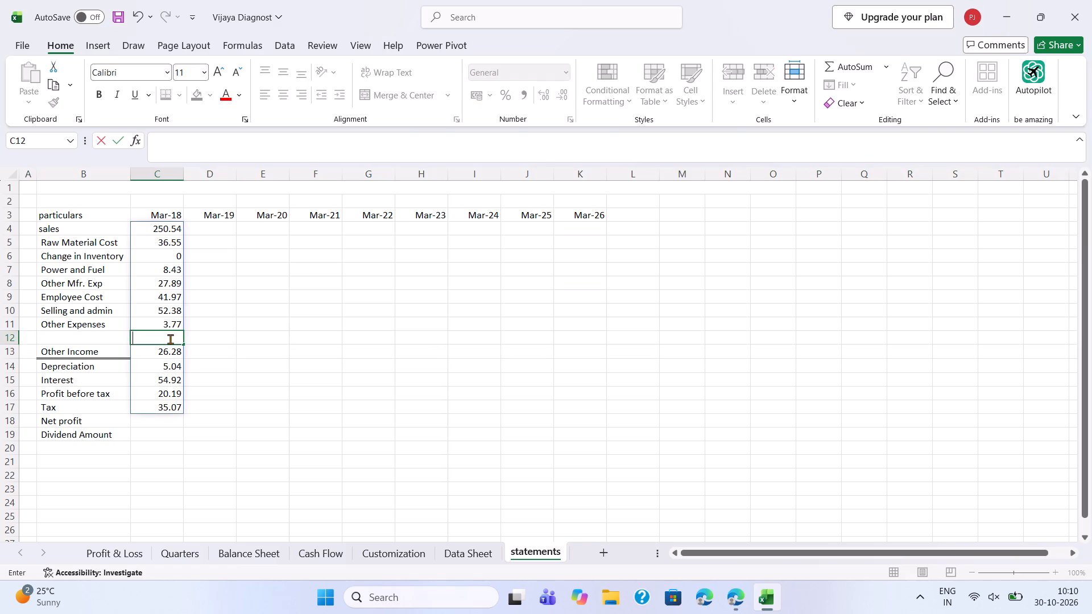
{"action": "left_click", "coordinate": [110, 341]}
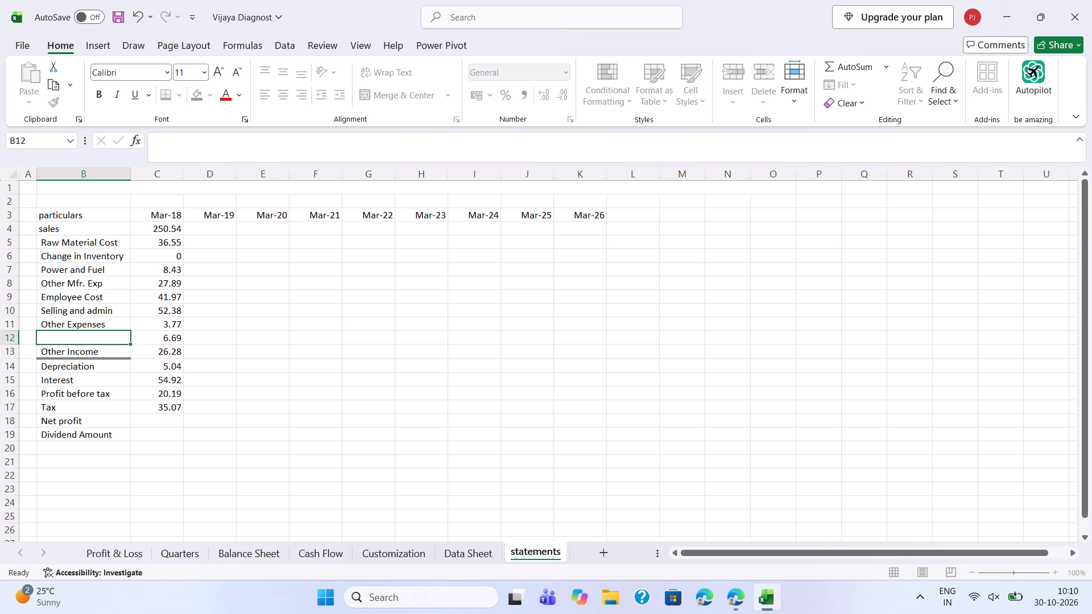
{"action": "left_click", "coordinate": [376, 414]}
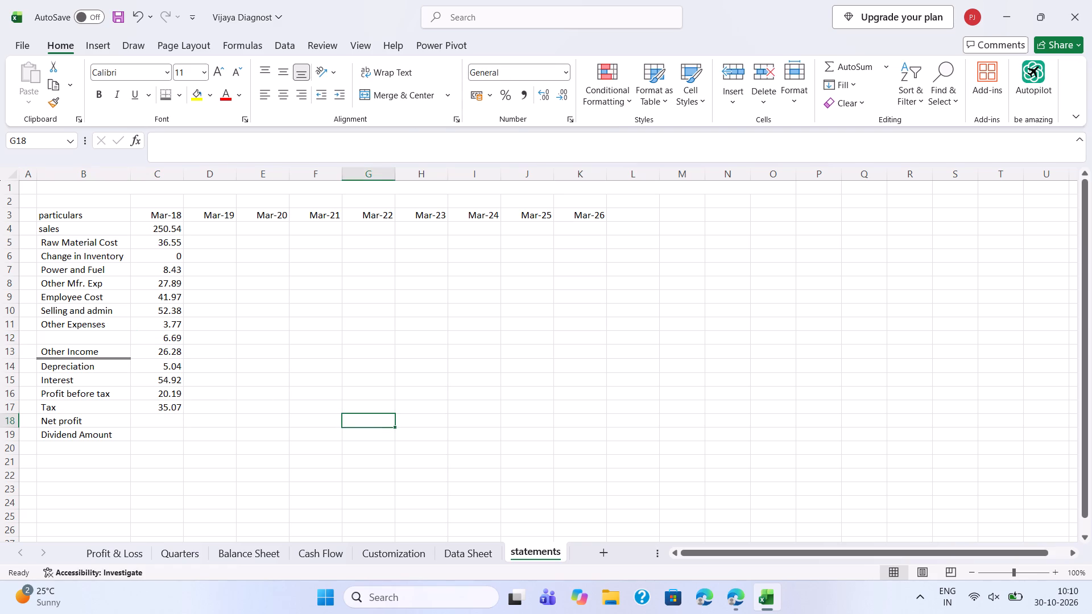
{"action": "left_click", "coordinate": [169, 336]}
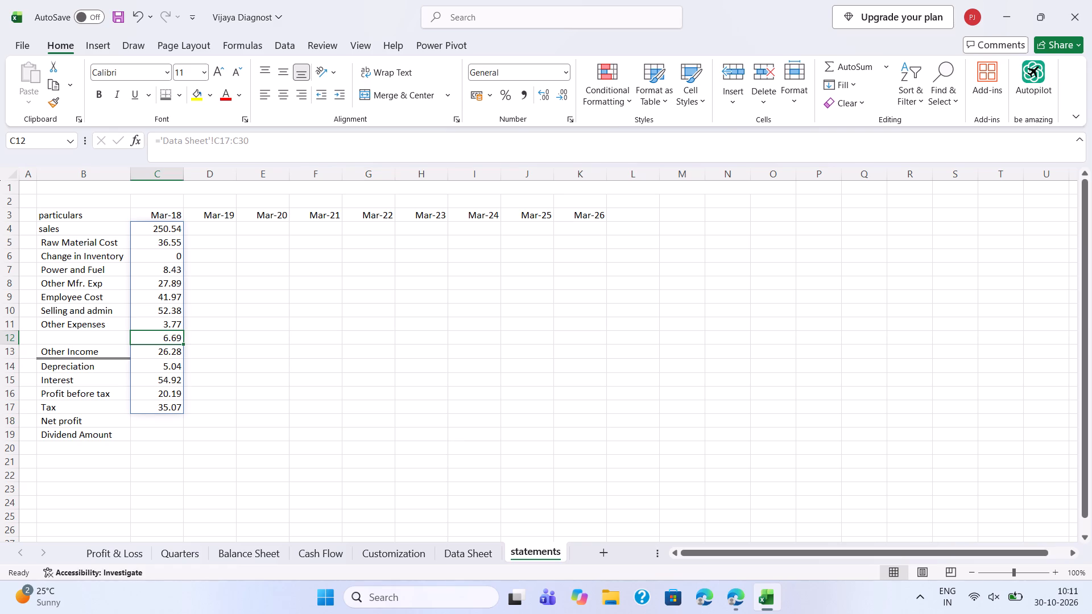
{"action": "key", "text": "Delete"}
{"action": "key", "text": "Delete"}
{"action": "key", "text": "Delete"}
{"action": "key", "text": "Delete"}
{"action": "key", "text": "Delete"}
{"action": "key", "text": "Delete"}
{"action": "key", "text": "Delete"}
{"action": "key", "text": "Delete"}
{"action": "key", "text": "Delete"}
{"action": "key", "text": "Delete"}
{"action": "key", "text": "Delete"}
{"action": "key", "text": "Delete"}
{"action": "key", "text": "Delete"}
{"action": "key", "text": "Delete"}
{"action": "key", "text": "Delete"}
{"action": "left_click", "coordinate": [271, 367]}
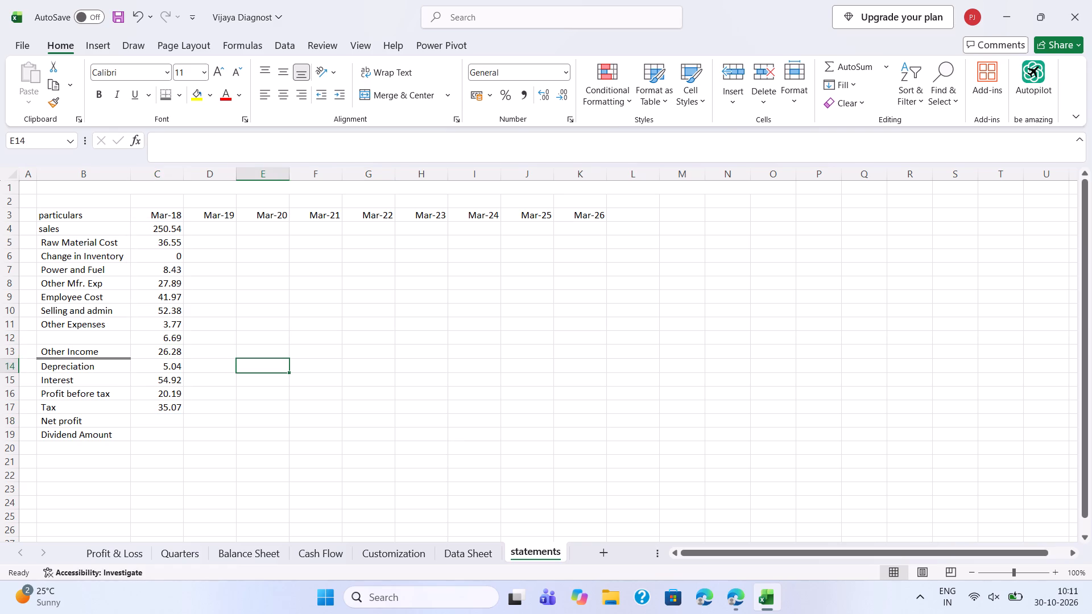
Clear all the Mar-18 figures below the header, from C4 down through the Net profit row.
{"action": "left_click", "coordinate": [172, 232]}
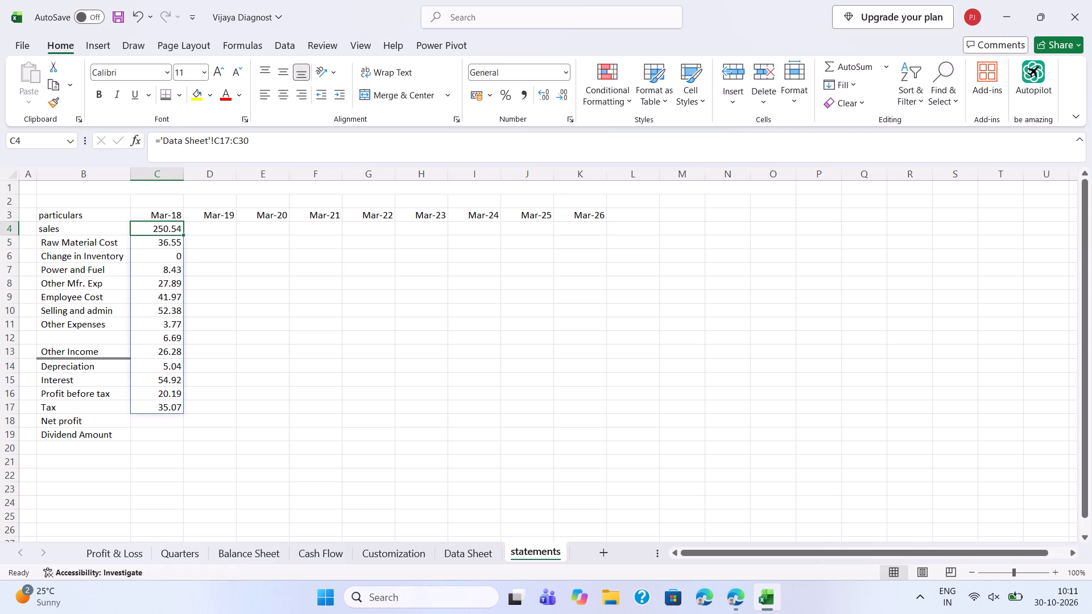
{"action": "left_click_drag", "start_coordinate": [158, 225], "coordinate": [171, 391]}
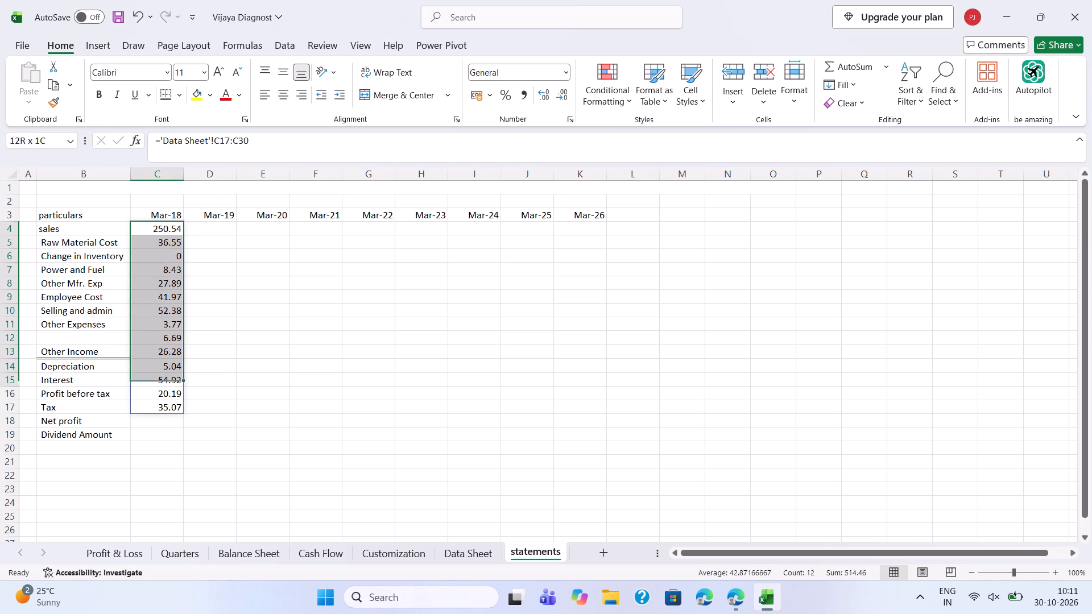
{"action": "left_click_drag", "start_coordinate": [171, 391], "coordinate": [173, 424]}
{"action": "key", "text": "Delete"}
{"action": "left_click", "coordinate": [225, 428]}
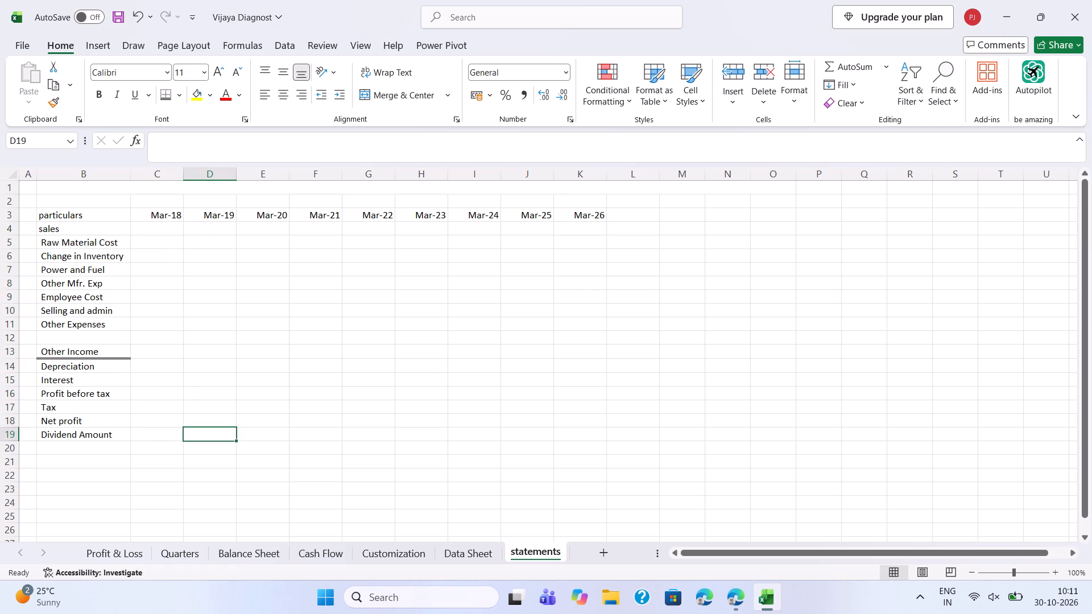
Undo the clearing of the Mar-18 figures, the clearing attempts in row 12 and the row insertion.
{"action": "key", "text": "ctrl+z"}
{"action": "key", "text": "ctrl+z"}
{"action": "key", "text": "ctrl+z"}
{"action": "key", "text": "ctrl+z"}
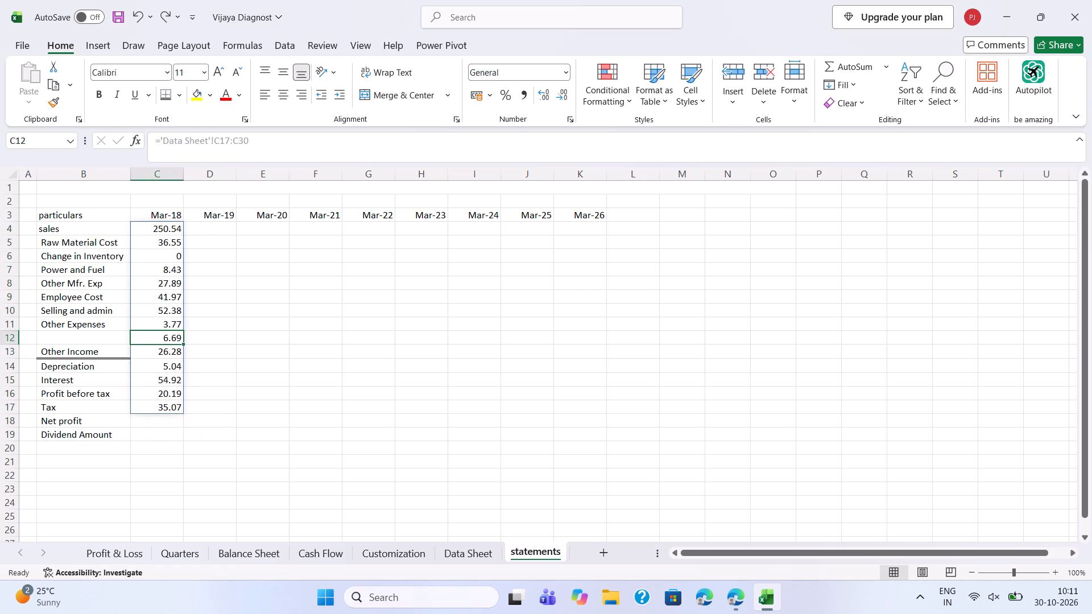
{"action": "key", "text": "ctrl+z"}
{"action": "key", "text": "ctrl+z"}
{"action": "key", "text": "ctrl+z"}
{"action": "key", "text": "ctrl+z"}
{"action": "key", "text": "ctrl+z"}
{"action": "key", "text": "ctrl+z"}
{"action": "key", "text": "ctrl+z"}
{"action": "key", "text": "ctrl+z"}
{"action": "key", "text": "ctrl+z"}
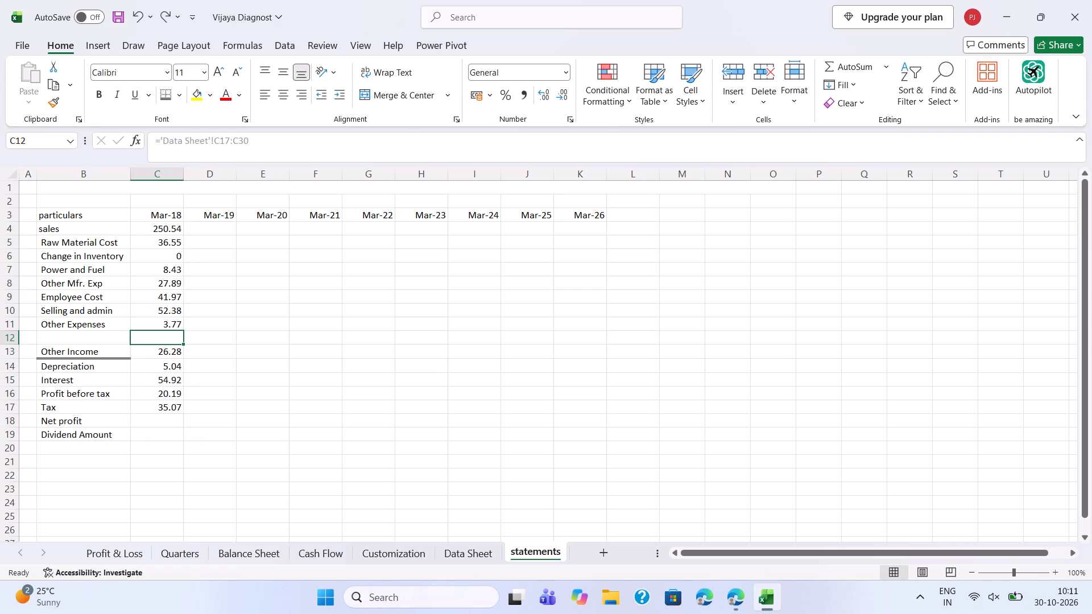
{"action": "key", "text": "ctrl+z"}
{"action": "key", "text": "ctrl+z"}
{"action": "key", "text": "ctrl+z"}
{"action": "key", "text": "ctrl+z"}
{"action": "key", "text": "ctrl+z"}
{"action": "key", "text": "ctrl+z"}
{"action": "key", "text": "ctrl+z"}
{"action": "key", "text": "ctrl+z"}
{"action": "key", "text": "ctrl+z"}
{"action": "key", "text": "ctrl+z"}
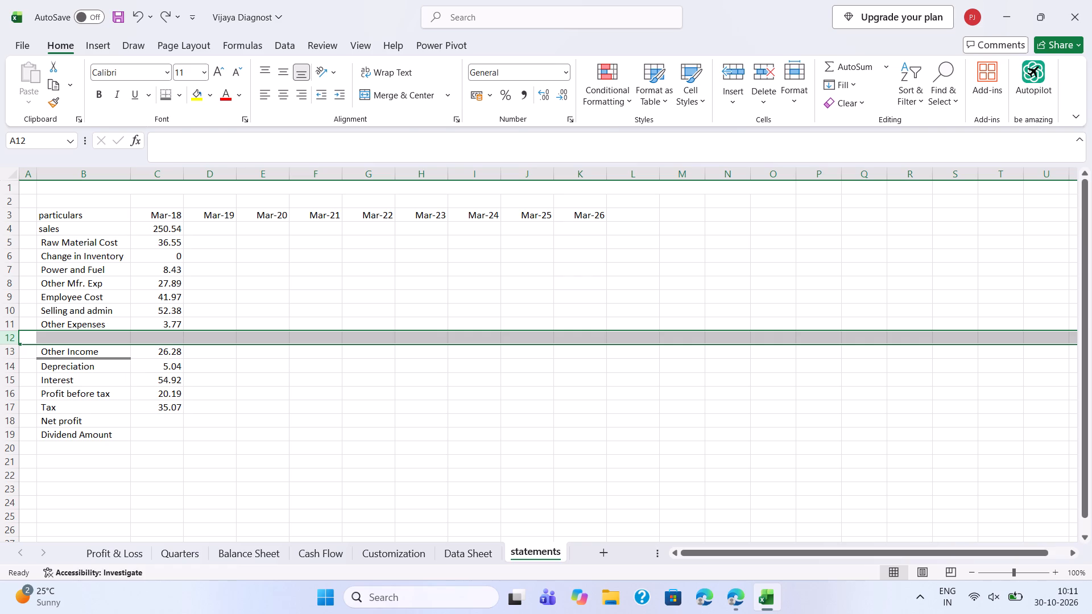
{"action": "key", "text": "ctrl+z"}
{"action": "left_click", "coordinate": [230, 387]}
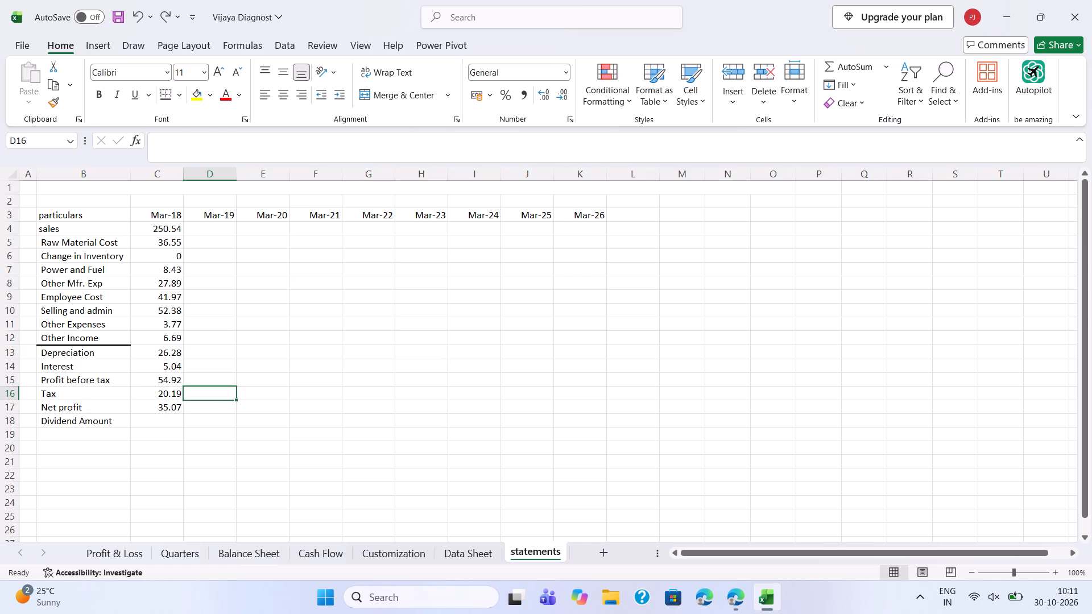
Delete the linked Mar-18 figures in C4:C17 of the statements sheet.
{"action": "left_click_drag", "start_coordinate": [160, 229], "coordinate": [183, 408]}
{"action": "key", "text": "Delete"}
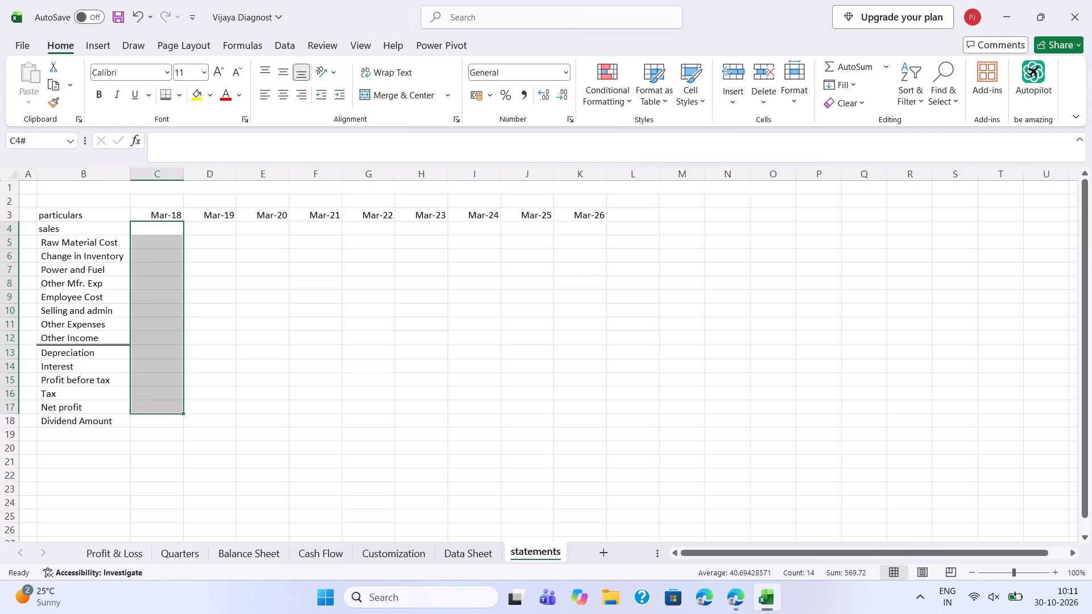
{"action": "left_click", "coordinate": [316, 388]}
Copy the Mar-18 figures from C17:C30 of Data Sheet and paste them into the statements sheet starting at C4.
{"action": "left_click", "coordinate": [457, 549]}
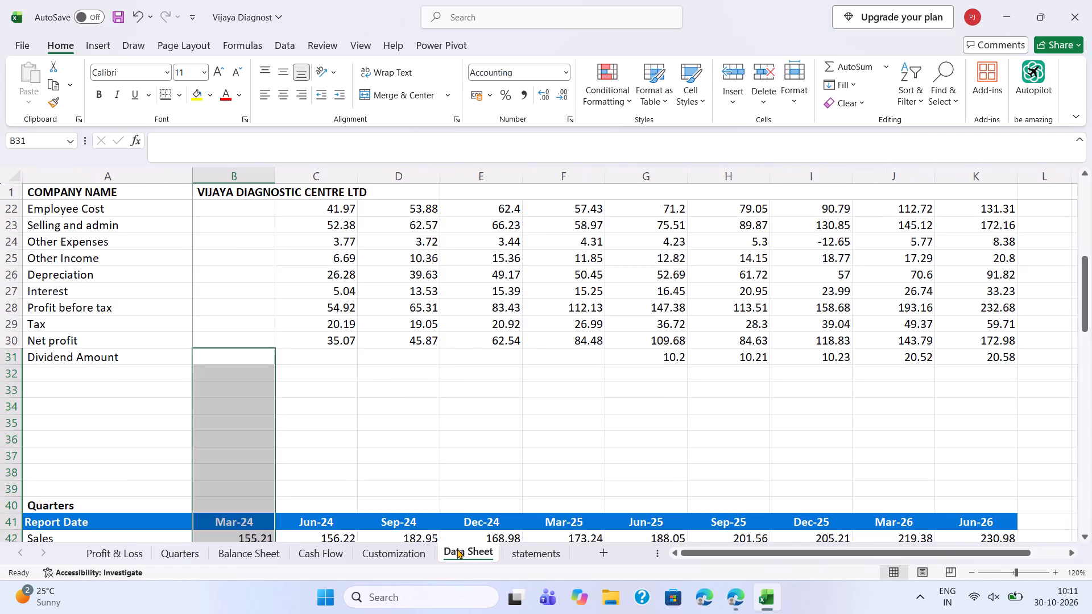
{"action": "scroll", "coordinate": [473, 287], "scroll_direction": "up", "scroll_amount": 1}
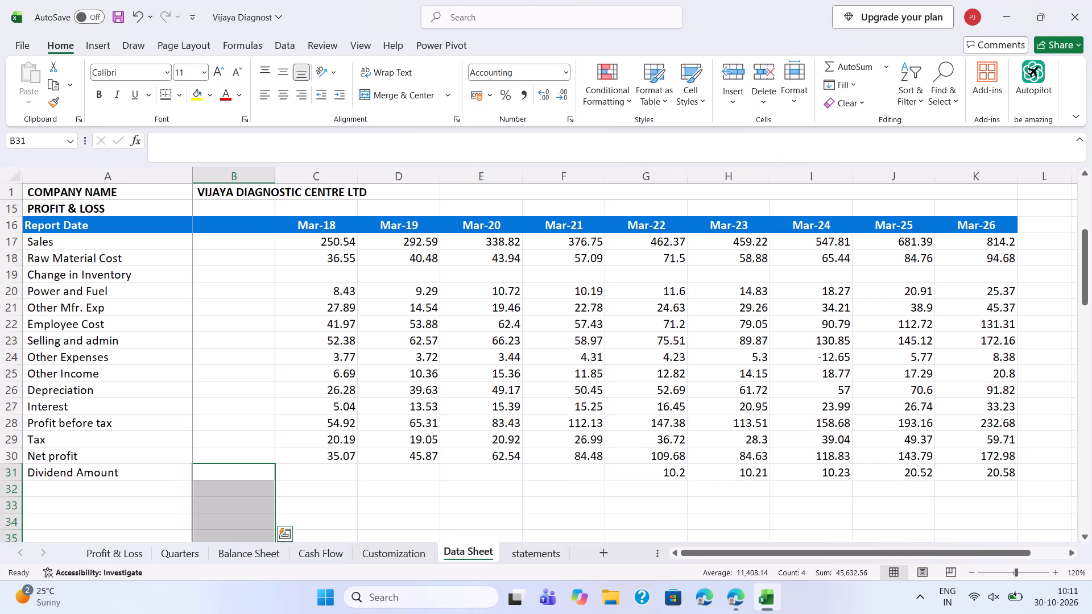
{"action": "left_click", "coordinate": [342, 242]}
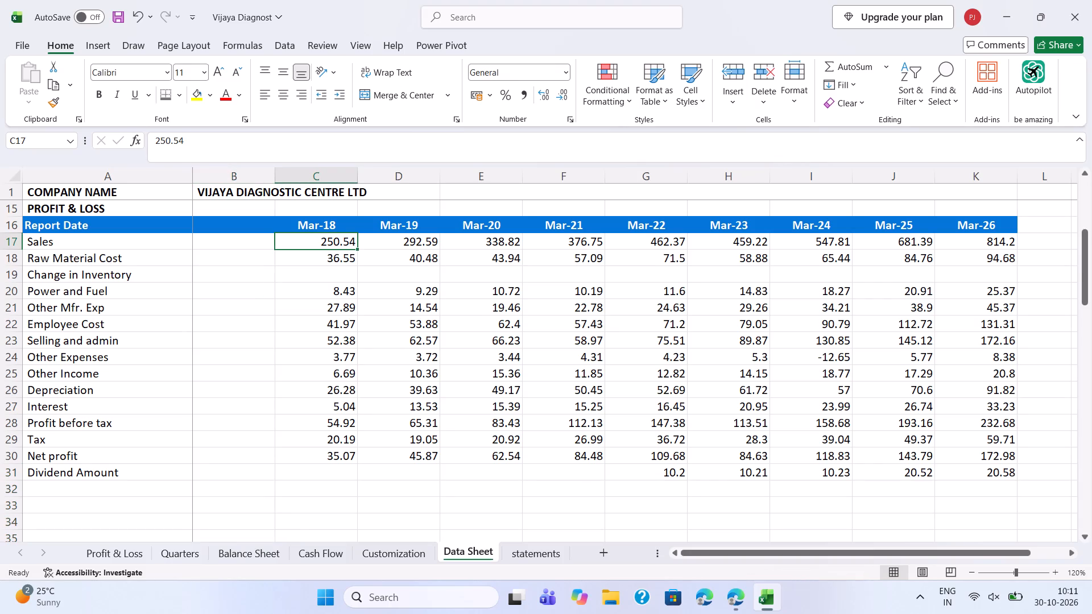
{"action": "key", "text": "ctrl+shift+Down"}
{"action": "key", "text": "Down"}
{"action": "key", "text": "Up"}
{"action": "key", "text": "ctrl+shift+Down"}
{"action": "key", "text": "ctrl+shift+Down"}
{"action": "key", "text": "ctrl+shift+Down"}
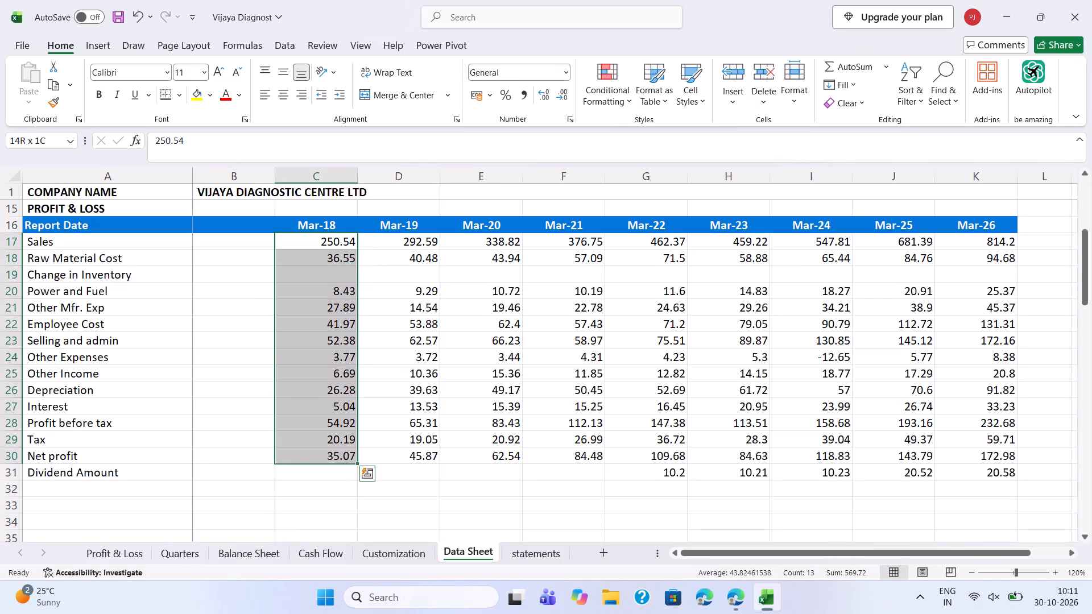
{"action": "key", "text": "ctrl+c"}
{"action": "left_click", "coordinate": [538, 551]}
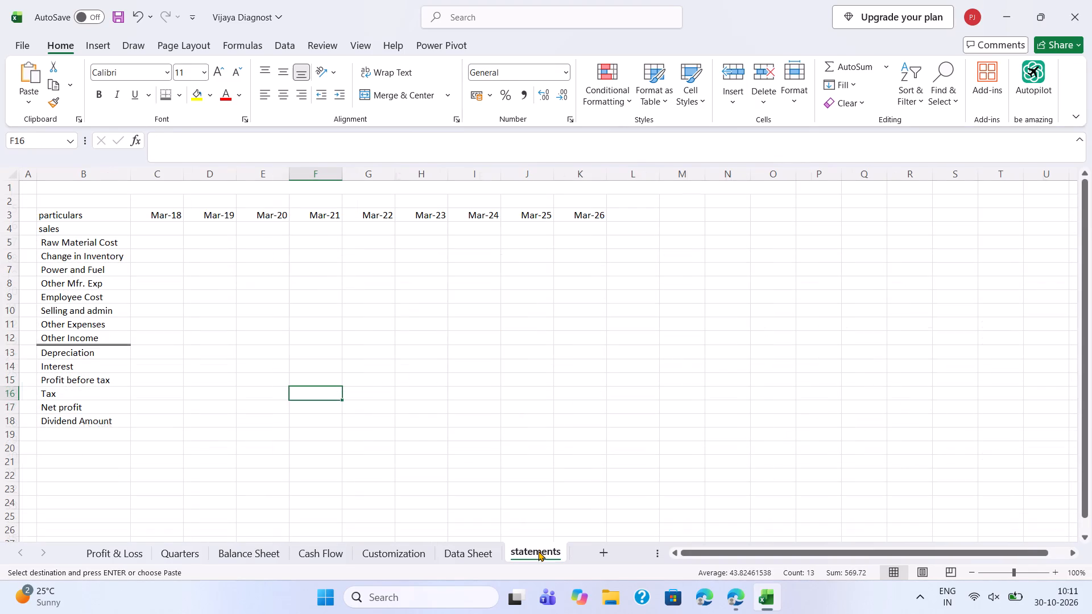
{"action": "left_click", "coordinate": [172, 233]}
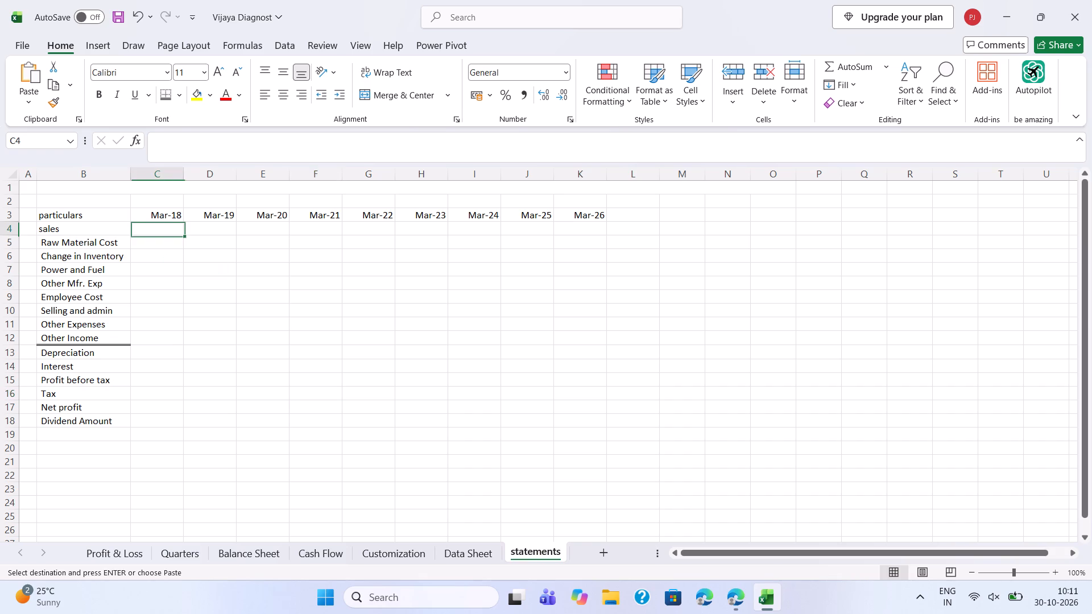
{"action": "key", "text": "ctrl+v"}
{"action": "left_click", "coordinate": [289, 377]}
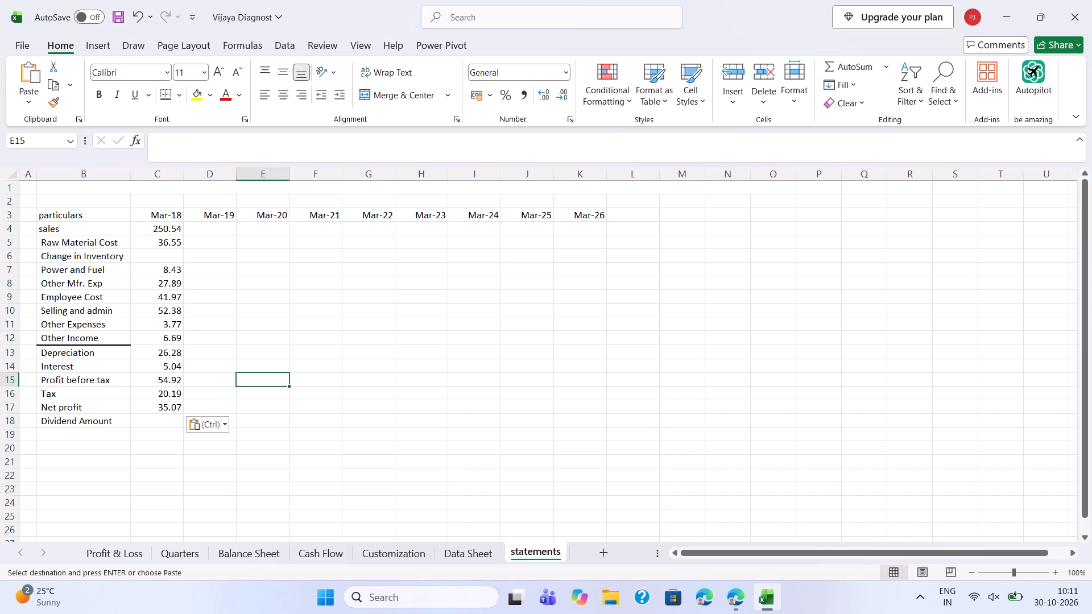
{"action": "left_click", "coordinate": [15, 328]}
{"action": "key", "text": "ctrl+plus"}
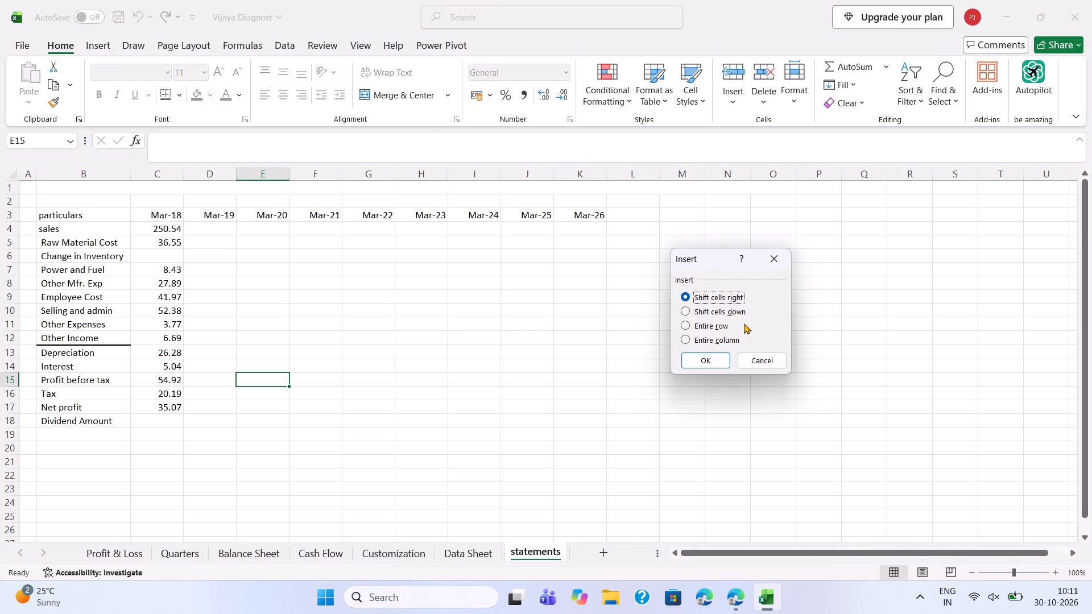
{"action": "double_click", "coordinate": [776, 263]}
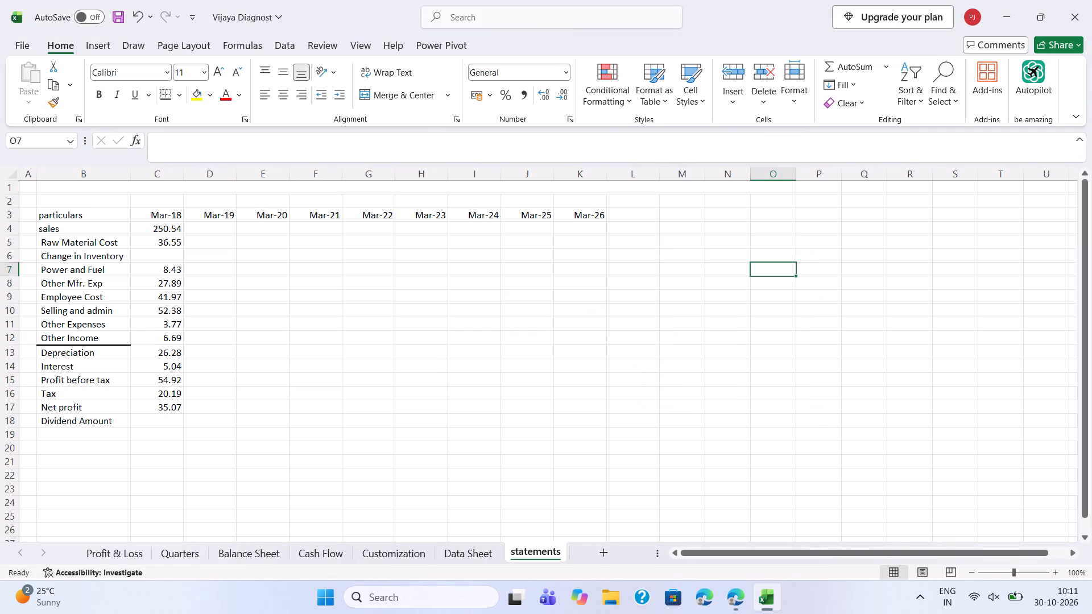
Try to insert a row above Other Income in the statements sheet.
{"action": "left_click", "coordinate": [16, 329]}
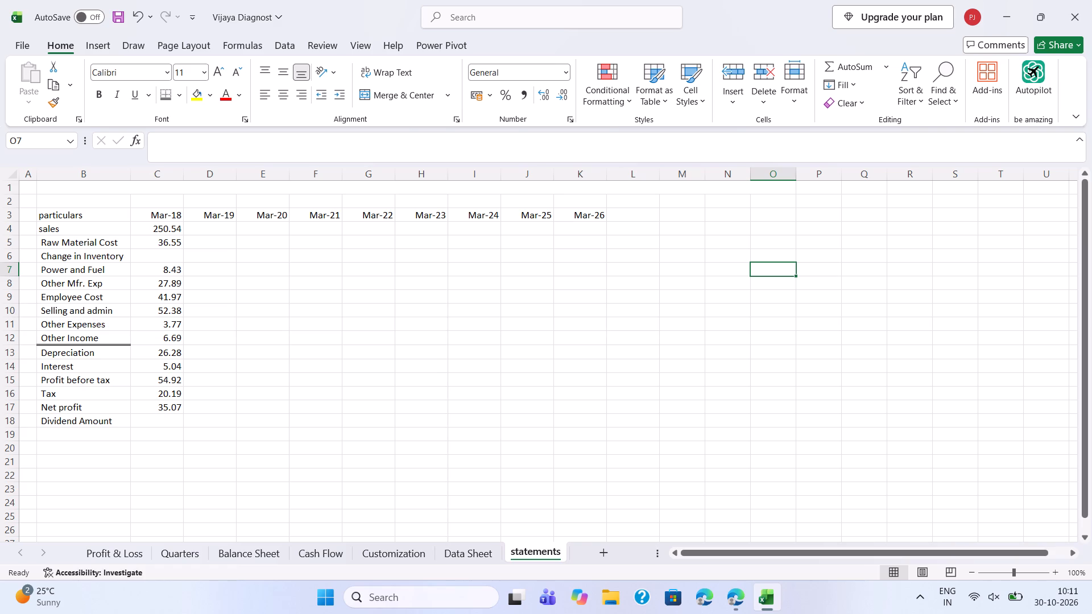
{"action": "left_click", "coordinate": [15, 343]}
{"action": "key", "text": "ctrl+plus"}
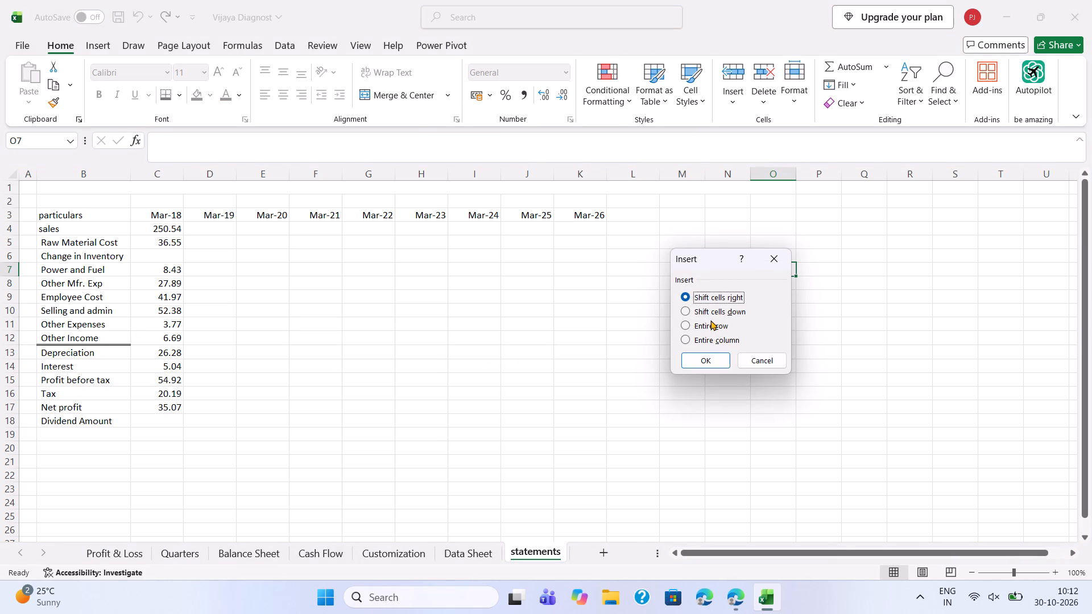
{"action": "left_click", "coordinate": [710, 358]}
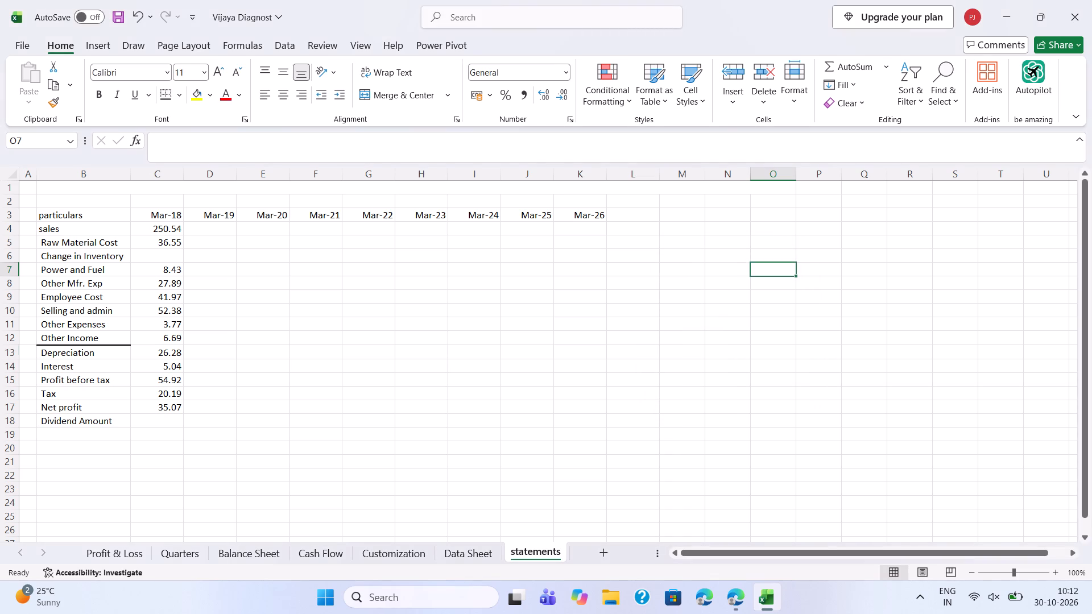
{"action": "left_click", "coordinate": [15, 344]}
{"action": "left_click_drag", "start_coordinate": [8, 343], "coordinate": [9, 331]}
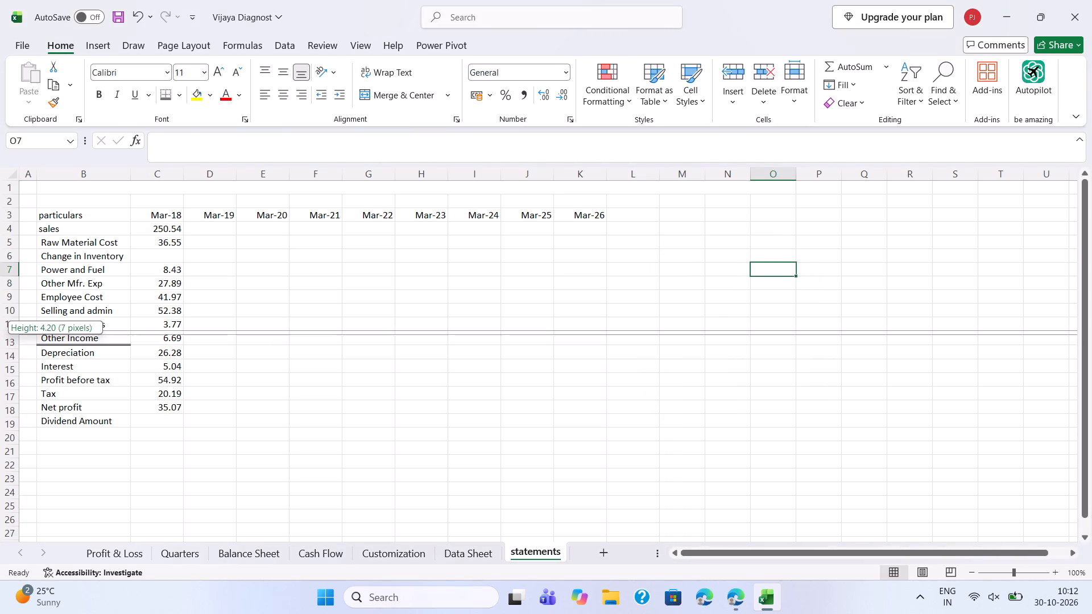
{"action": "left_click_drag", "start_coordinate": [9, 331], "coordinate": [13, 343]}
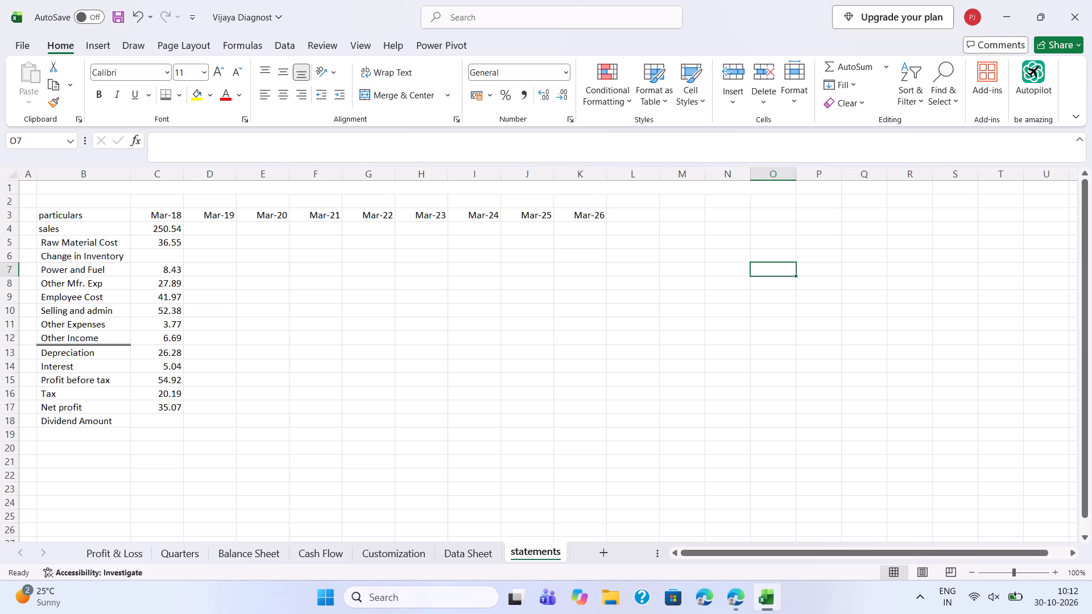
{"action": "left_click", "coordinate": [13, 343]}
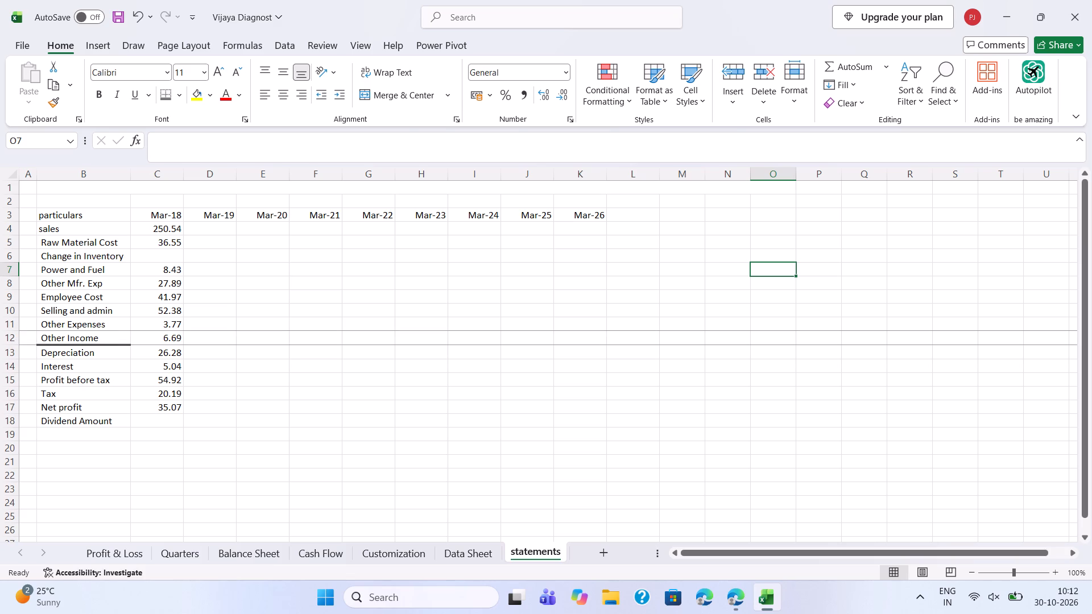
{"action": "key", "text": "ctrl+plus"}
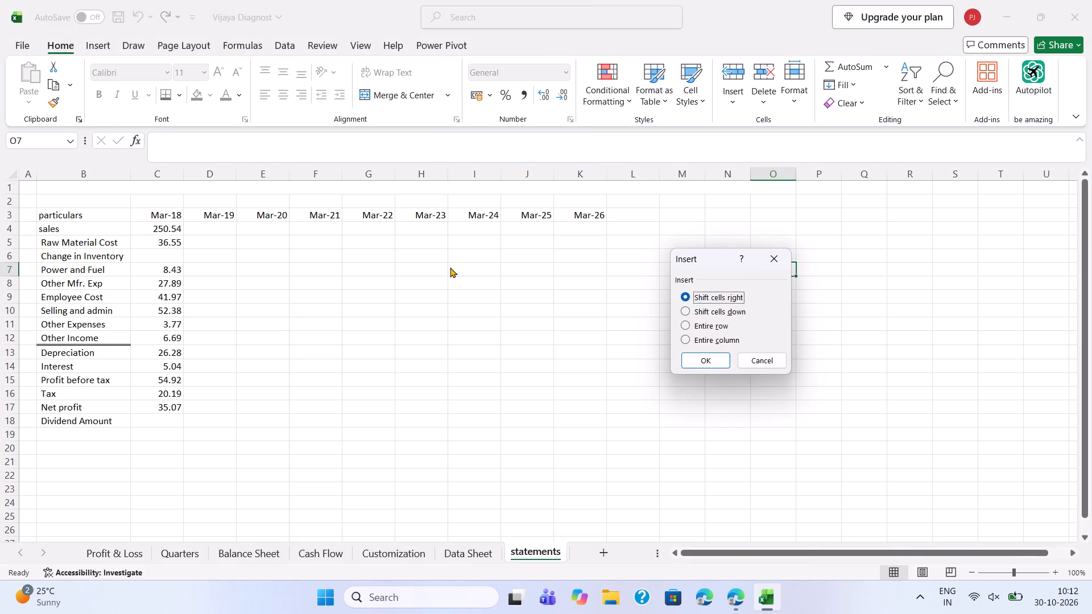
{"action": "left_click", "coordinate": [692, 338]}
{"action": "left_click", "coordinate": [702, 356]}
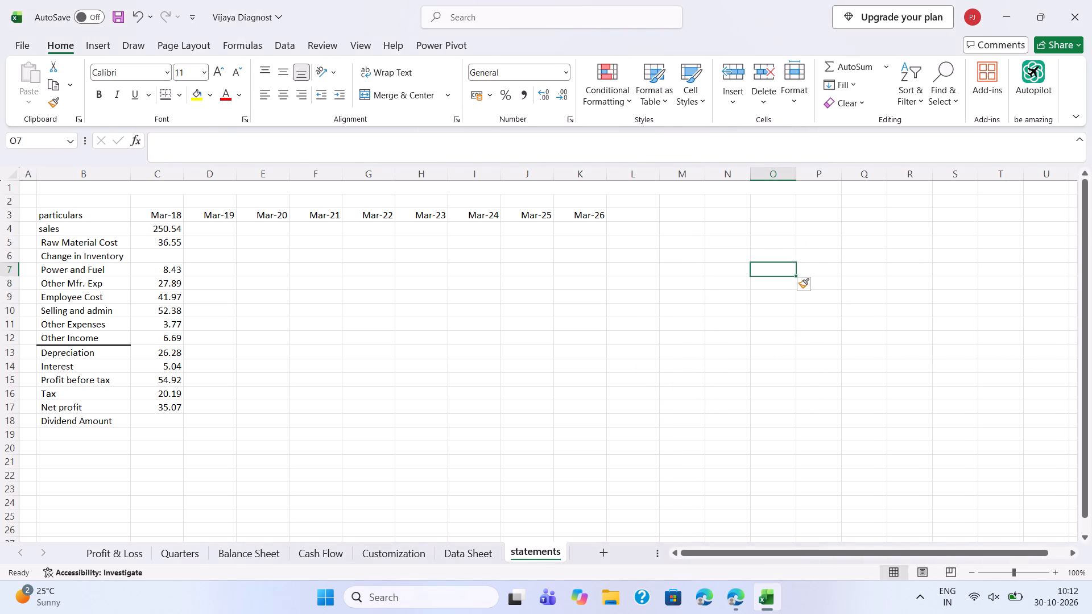
Insert an entire blank row at row 7, between Change in Inventory and Power and Fuel.
{"action": "left_click", "coordinate": [14, 343]}
{"action": "key", "text": "ctrl+plus"}
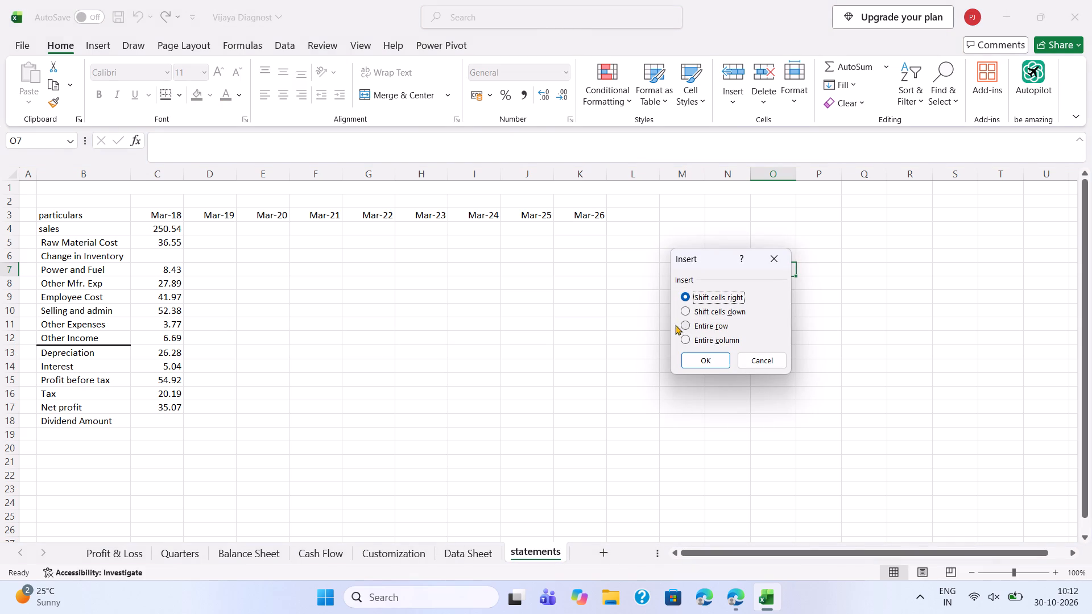
{"action": "left_click", "coordinate": [685, 325]}
{"action": "left_click", "coordinate": [695, 353]}
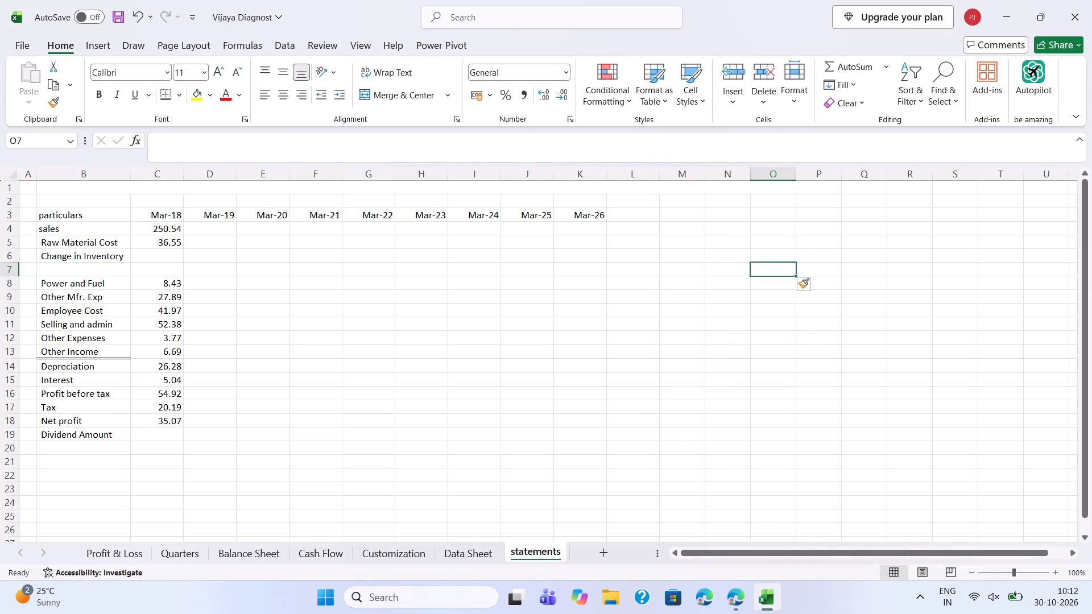
Move the Power and Fuel to Other Expenses block B8:D12 up one row to B7:D11, leaving row 12 blank above Other Income.
{"action": "left_click_drag", "start_coordinate": [51, 285], "coordinate": [94, 332]}
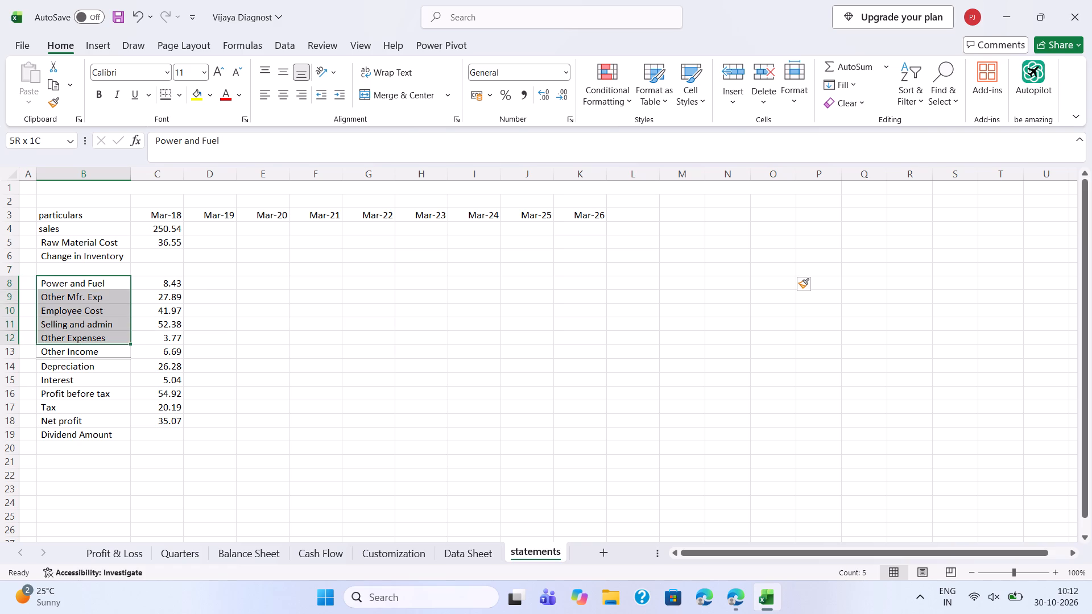
{"action": "left_click_drag", "start_coordinate": [94, 332], "coordinate": [147, 327]}
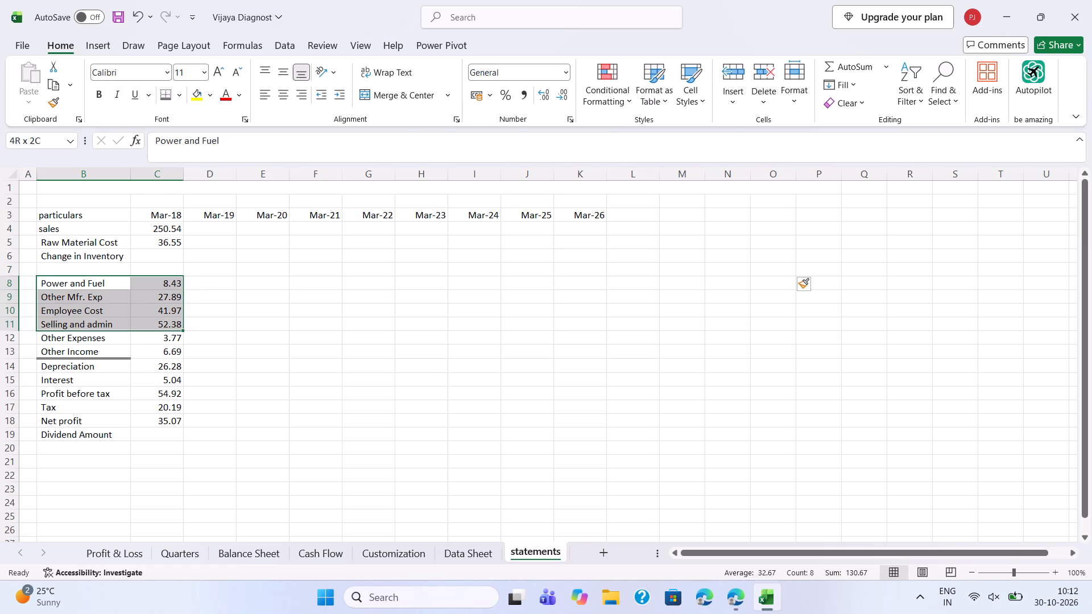
{"action": "left_click_drag", "start_coordinate": [147, 327], "coordinate": [214, 333]}
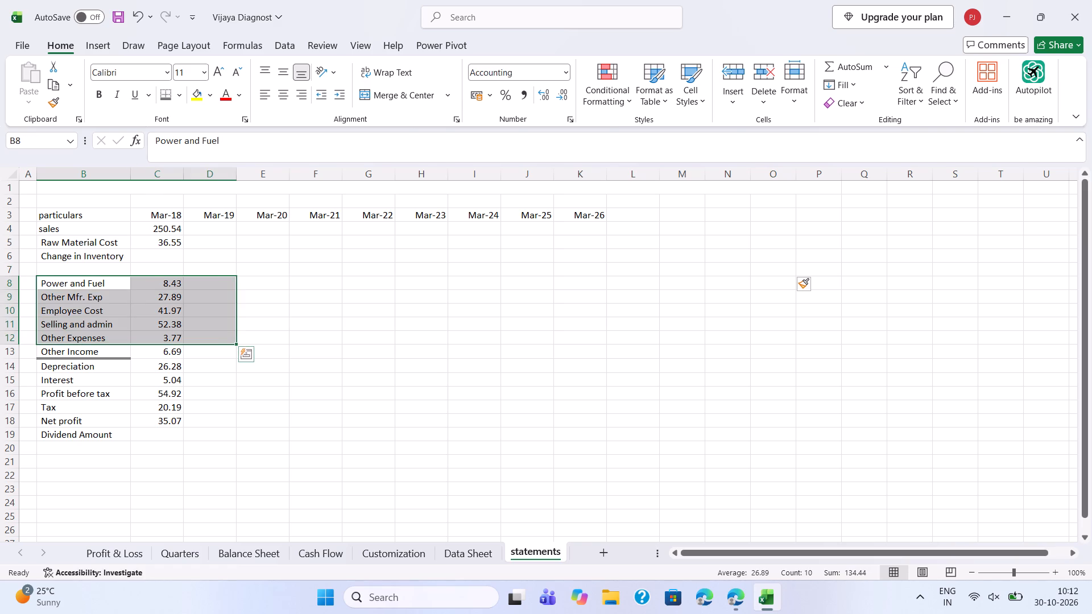
{"action": "left_click_drag", "start_coordinate": [154, 276], "coordinate": [154, 267]}
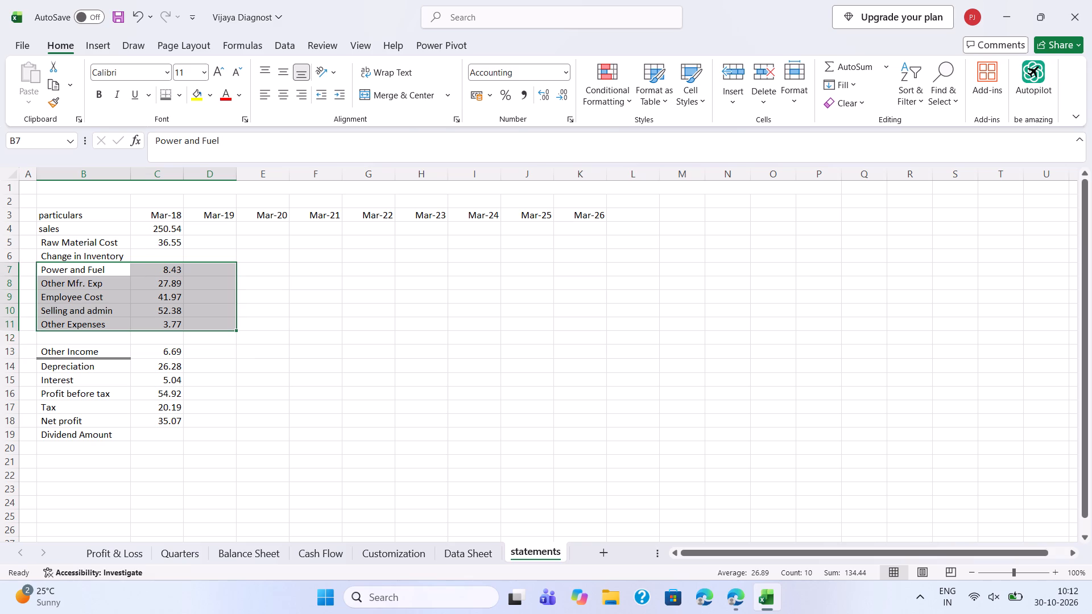
{"action": "left_click", "coordinate": [375, 286]}
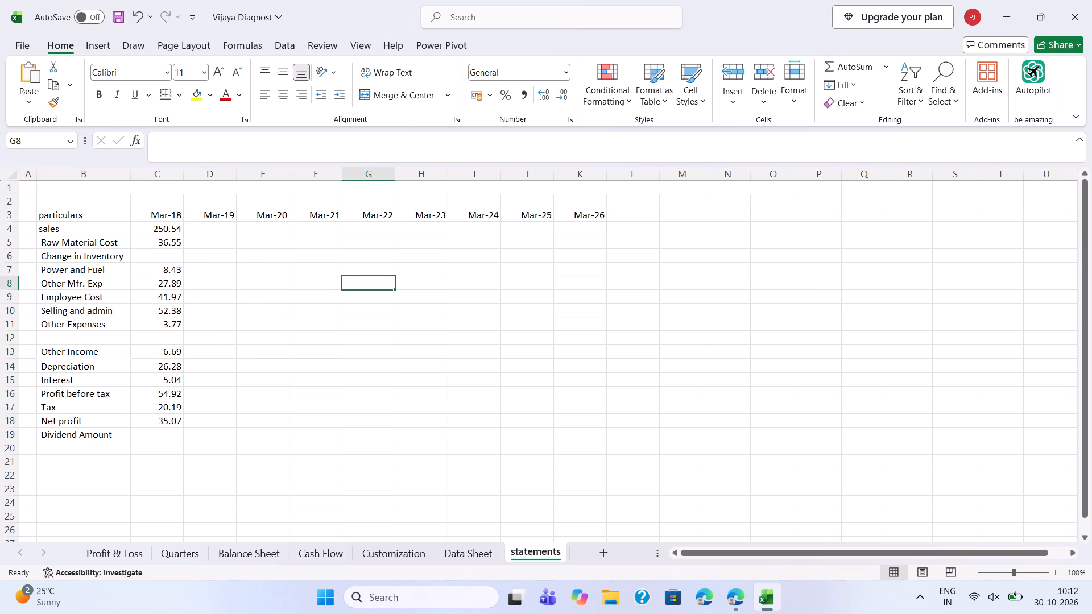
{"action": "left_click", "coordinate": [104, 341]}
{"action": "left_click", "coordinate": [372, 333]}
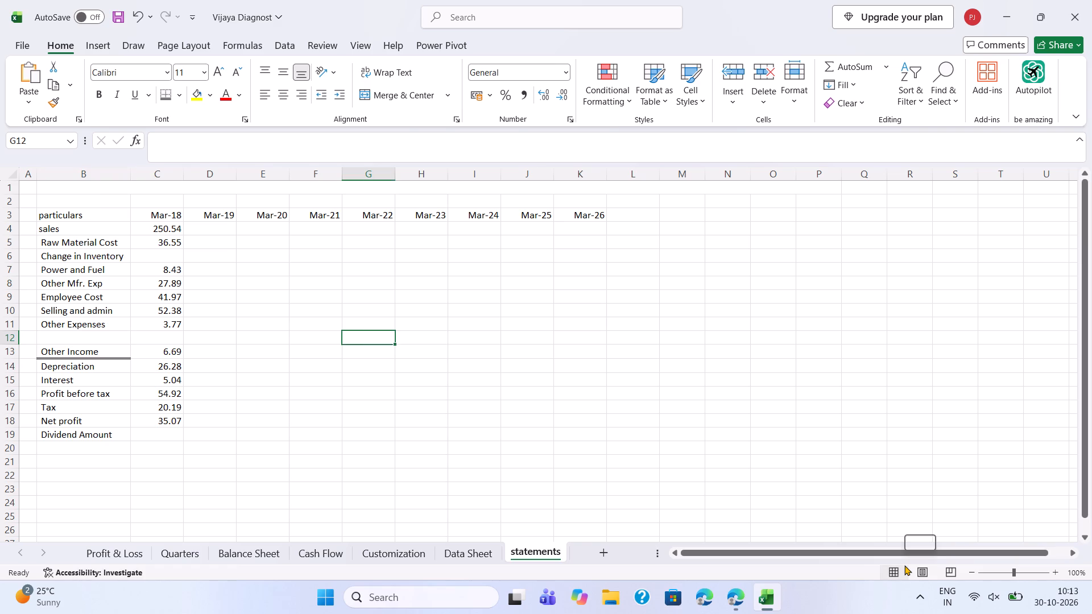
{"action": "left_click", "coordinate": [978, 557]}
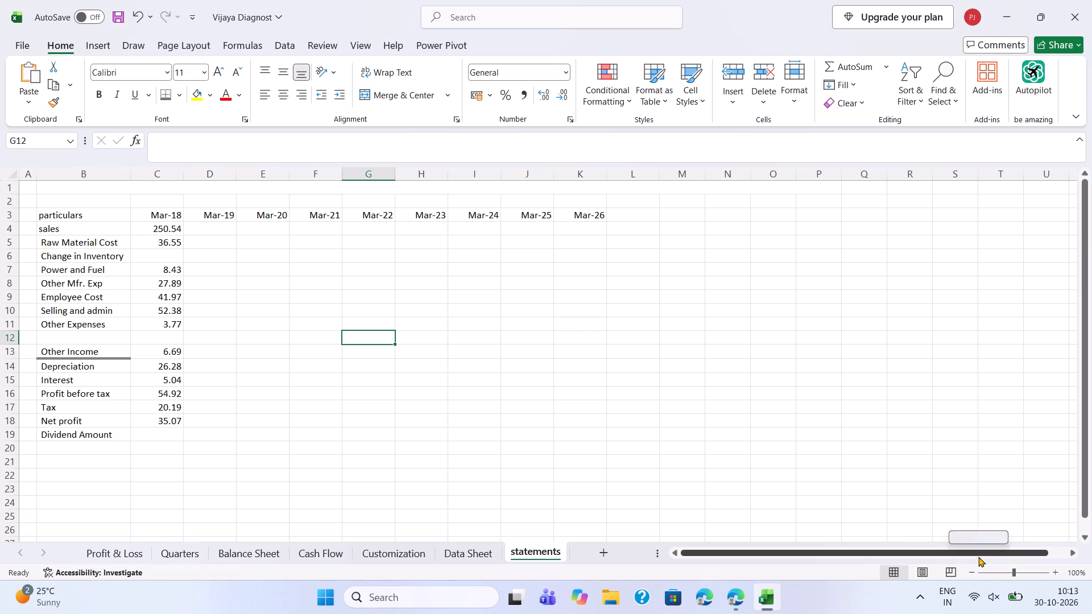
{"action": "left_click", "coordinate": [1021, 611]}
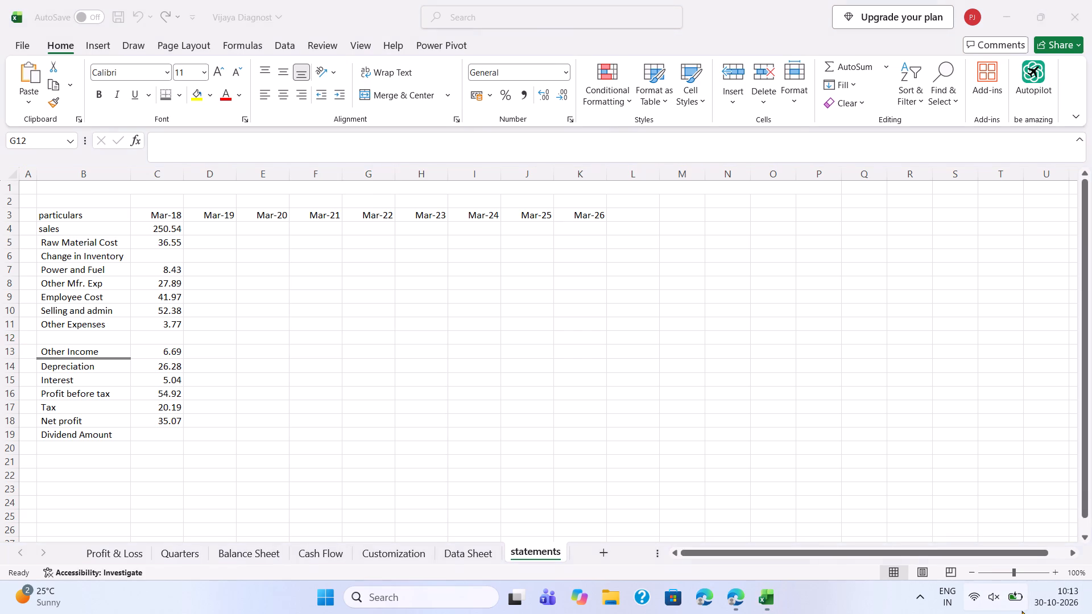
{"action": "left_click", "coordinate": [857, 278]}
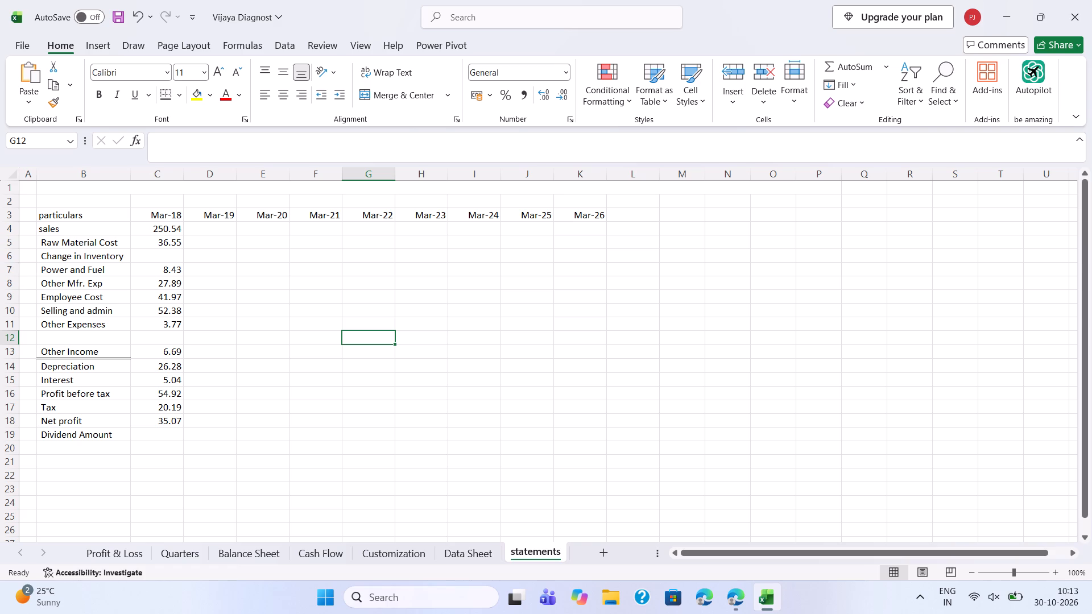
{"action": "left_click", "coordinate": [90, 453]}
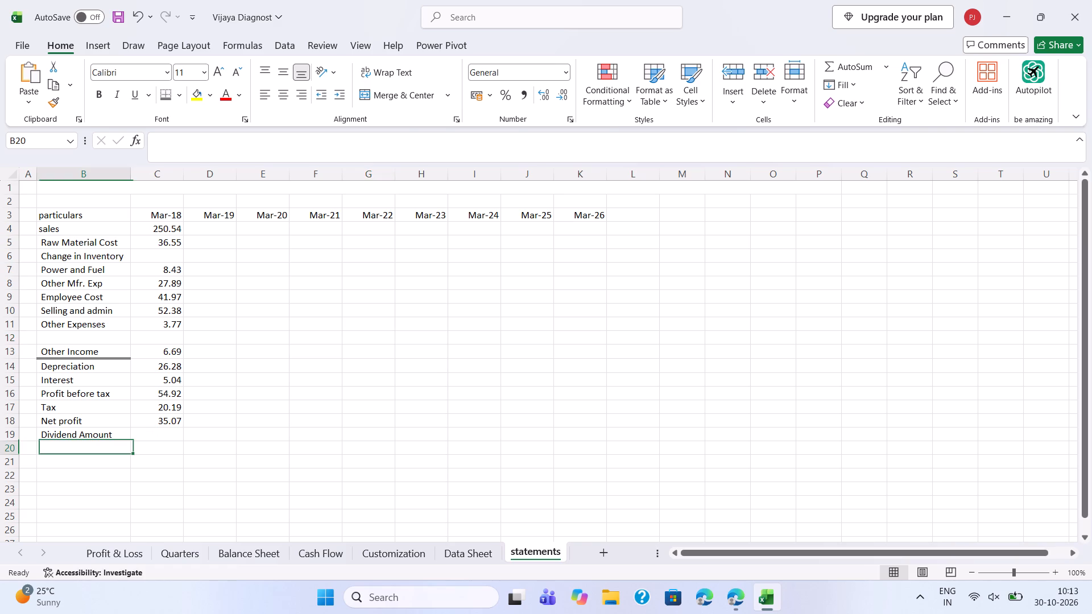
Label the blank row above Other Income "total other expenses" in cell B12.
{"action": "left_click", "coordinate": [81, 341]}
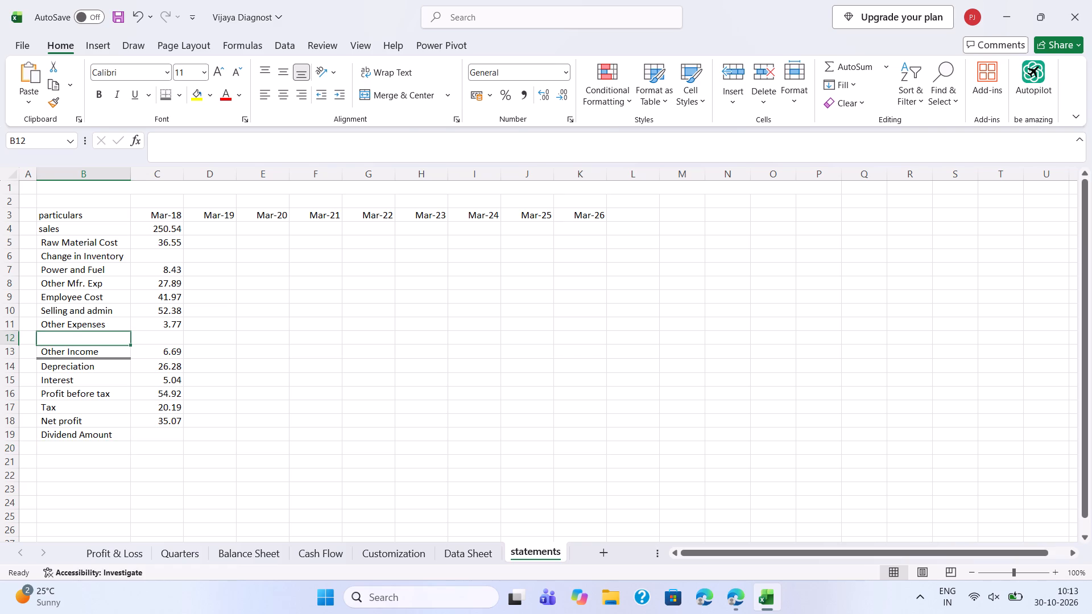
{"action": "left_click", "coordinate": [457, 558]}
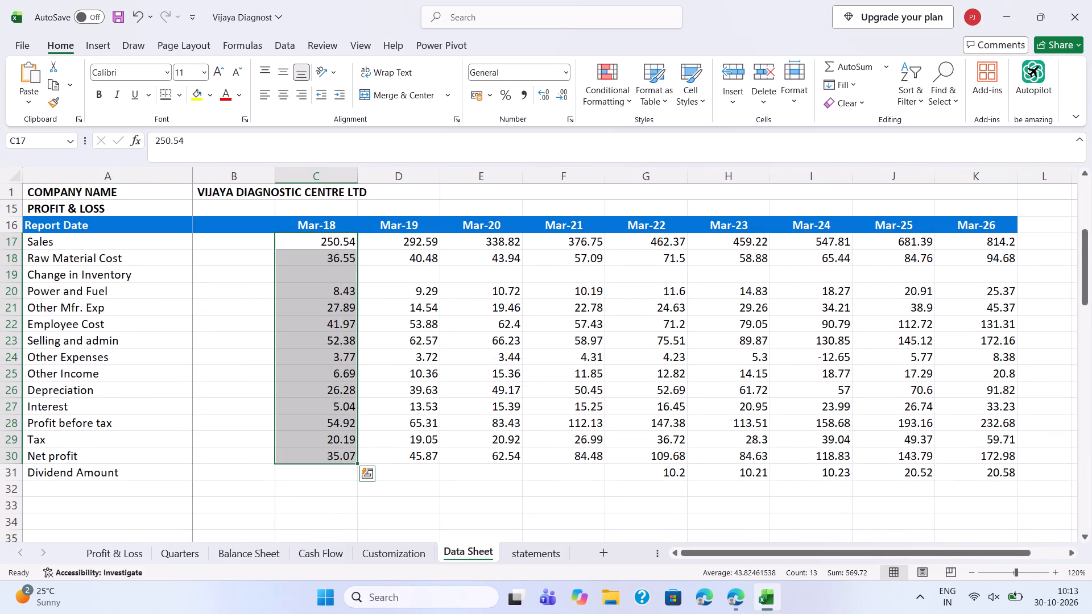
{"action": "left_click", "coordinate": [494, 512]}
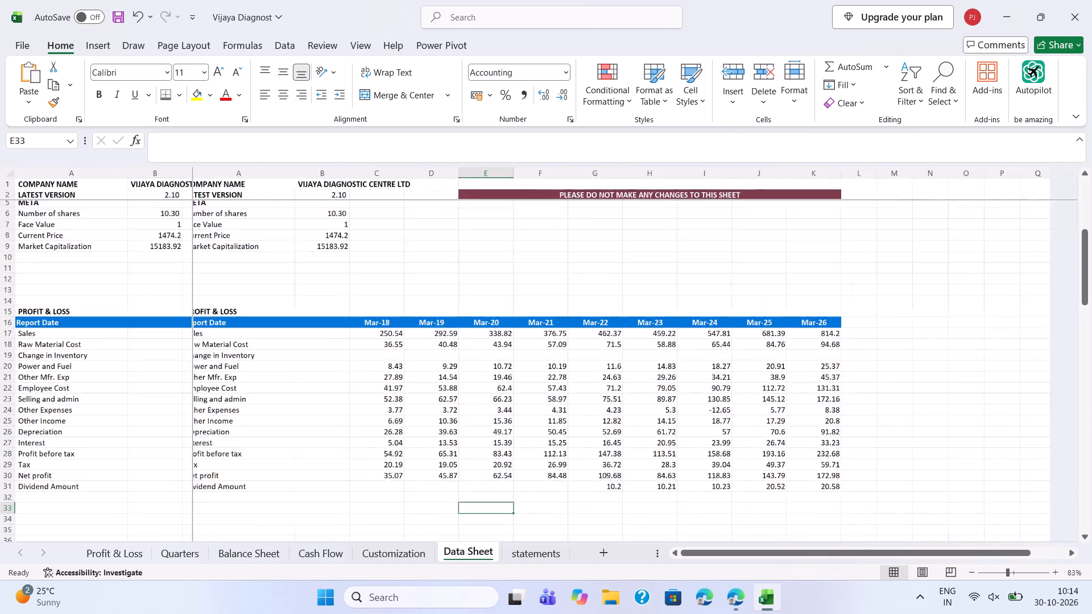
{"action": "left_click", "coordinate": [547, 561]}
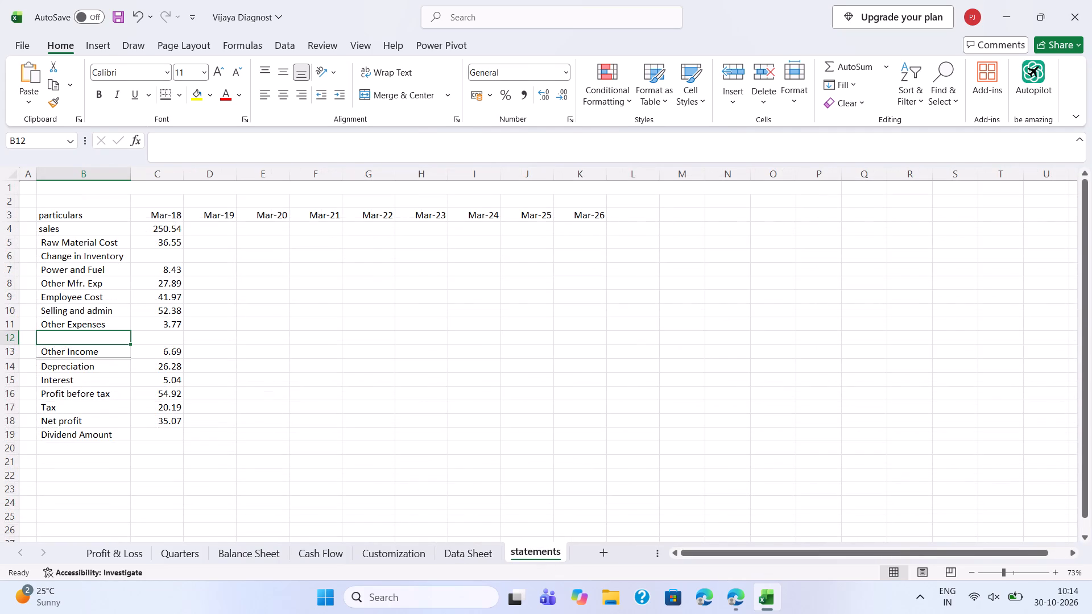
{"action": "scroll", "coordinate": [353, 412], "scroll_direction": "right", "scroll_amount": 1}
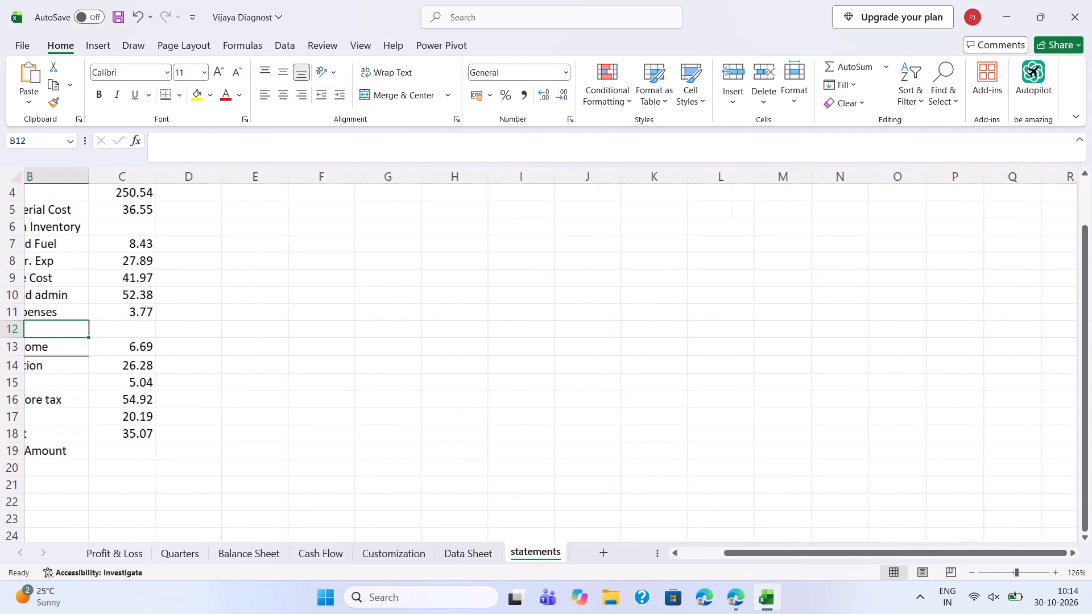
{"action": "scroll", "coordinate": [353, 412], "scroll_direction": "right", "scroll_amount": 1}
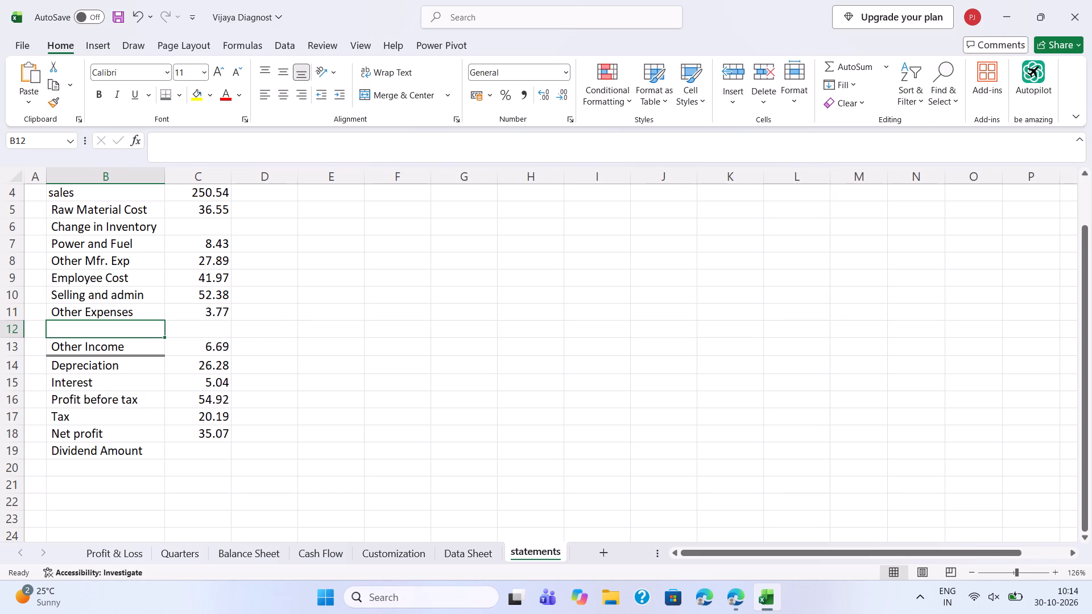
{"action": "type", "text": "ot"}
{"action": "key", "text": "BackSpace"}
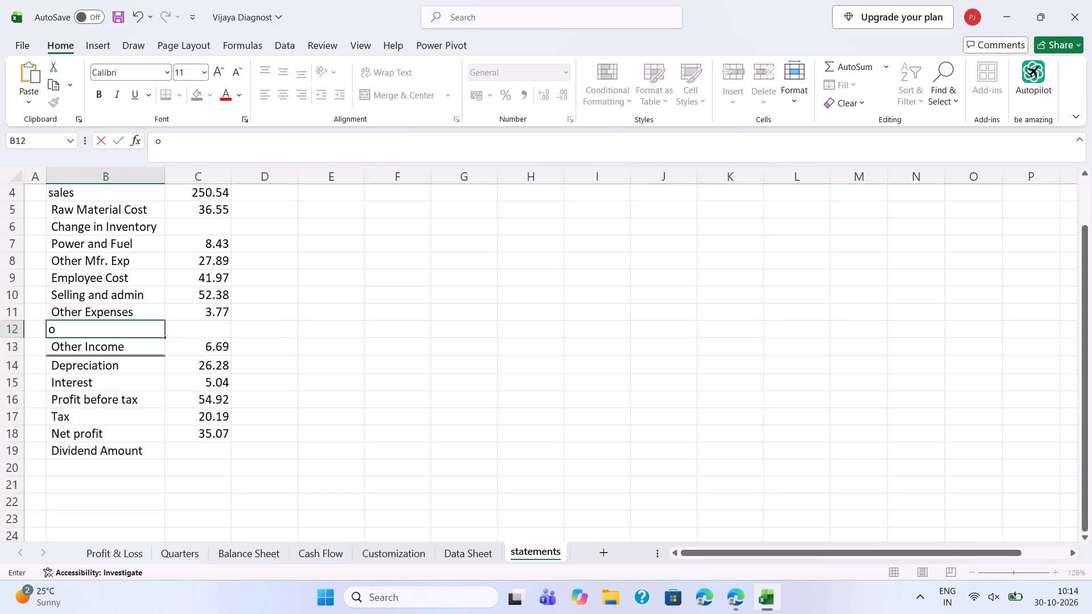
{"action": "key", "text": "BackSpace"}
{"action": "type", "text": "total other expenses"}
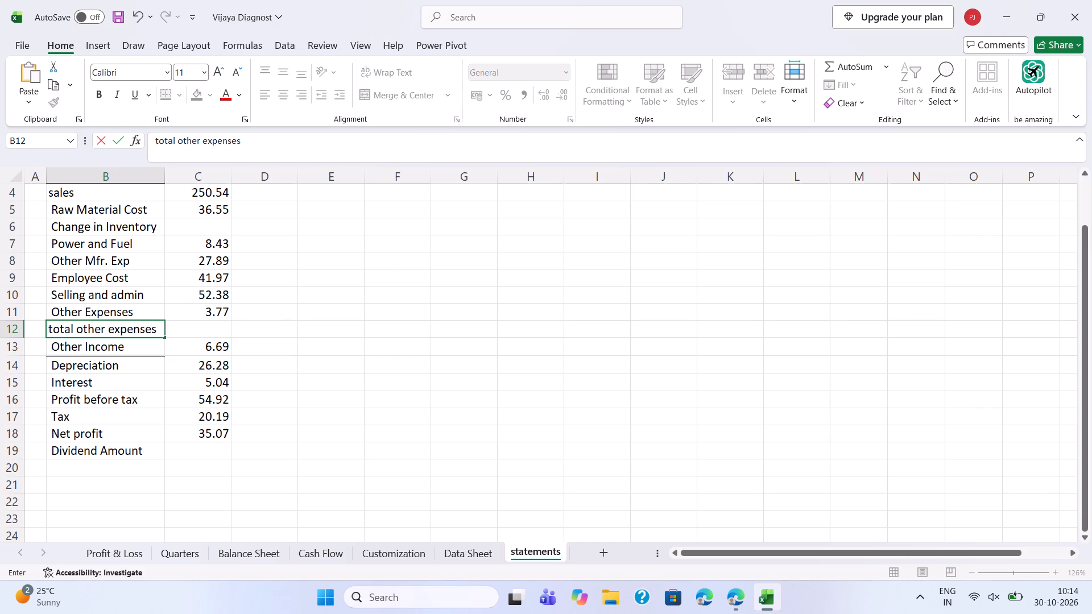
{"action": "key", "text": "Right"}
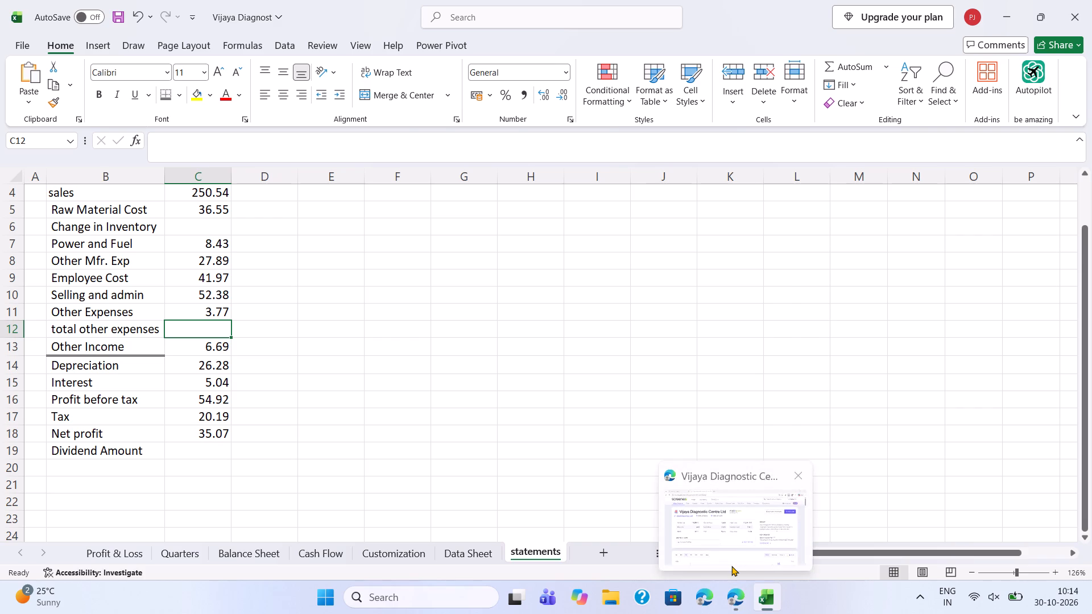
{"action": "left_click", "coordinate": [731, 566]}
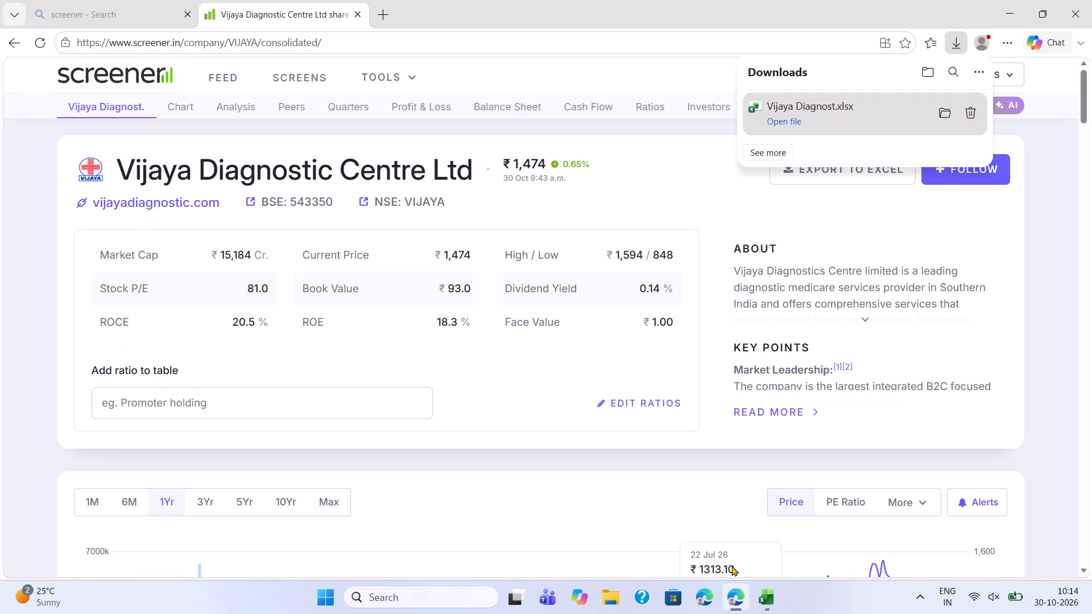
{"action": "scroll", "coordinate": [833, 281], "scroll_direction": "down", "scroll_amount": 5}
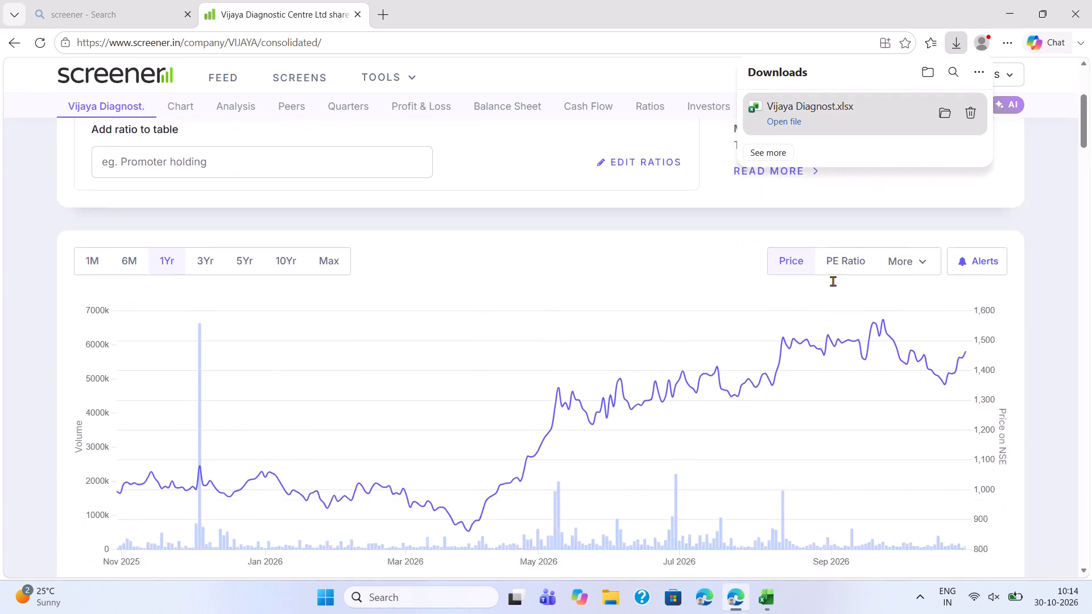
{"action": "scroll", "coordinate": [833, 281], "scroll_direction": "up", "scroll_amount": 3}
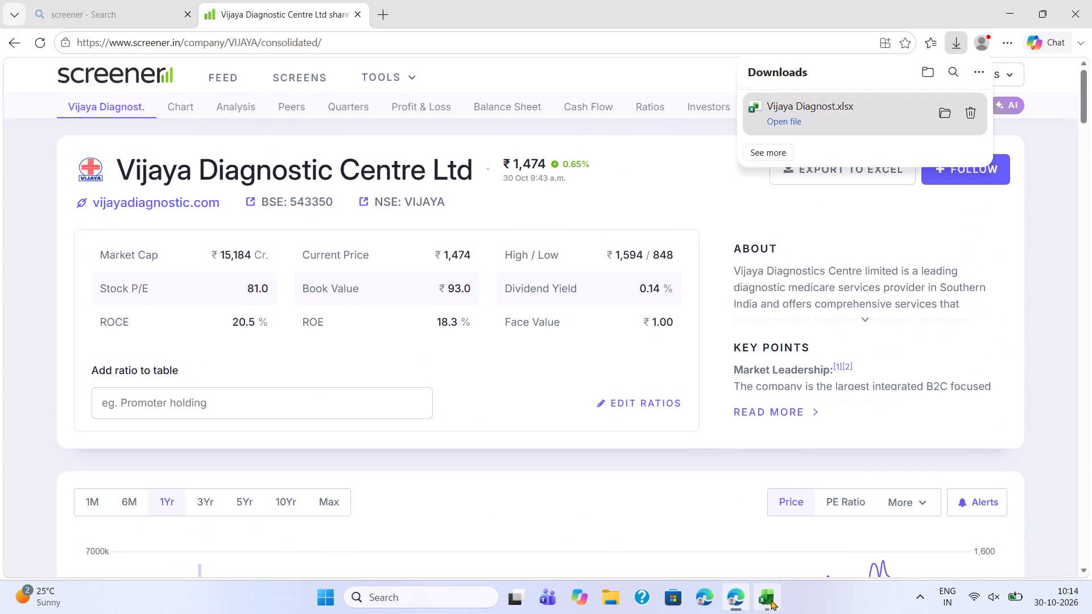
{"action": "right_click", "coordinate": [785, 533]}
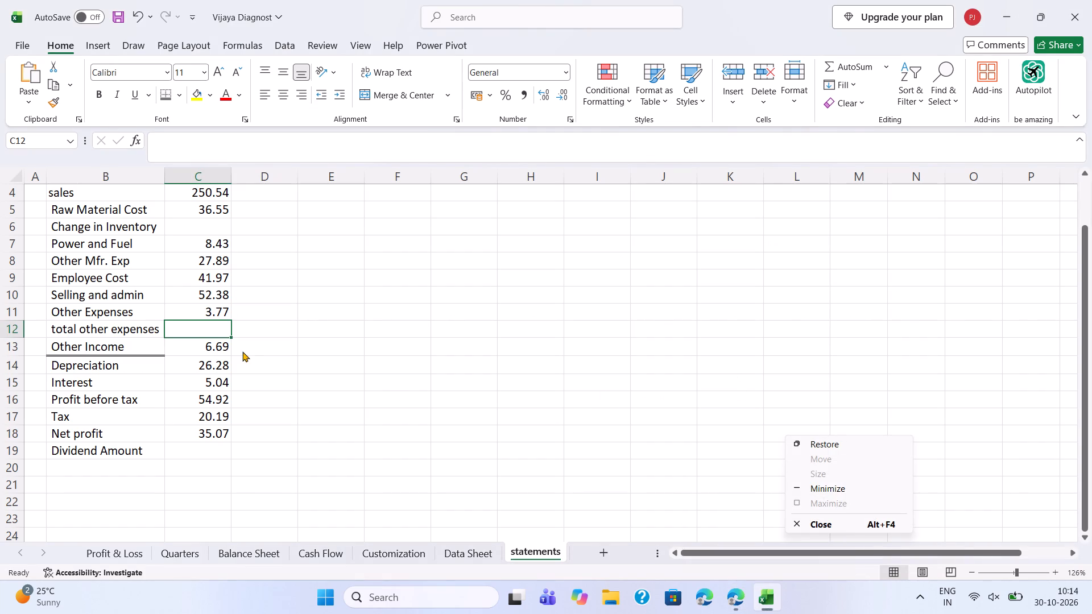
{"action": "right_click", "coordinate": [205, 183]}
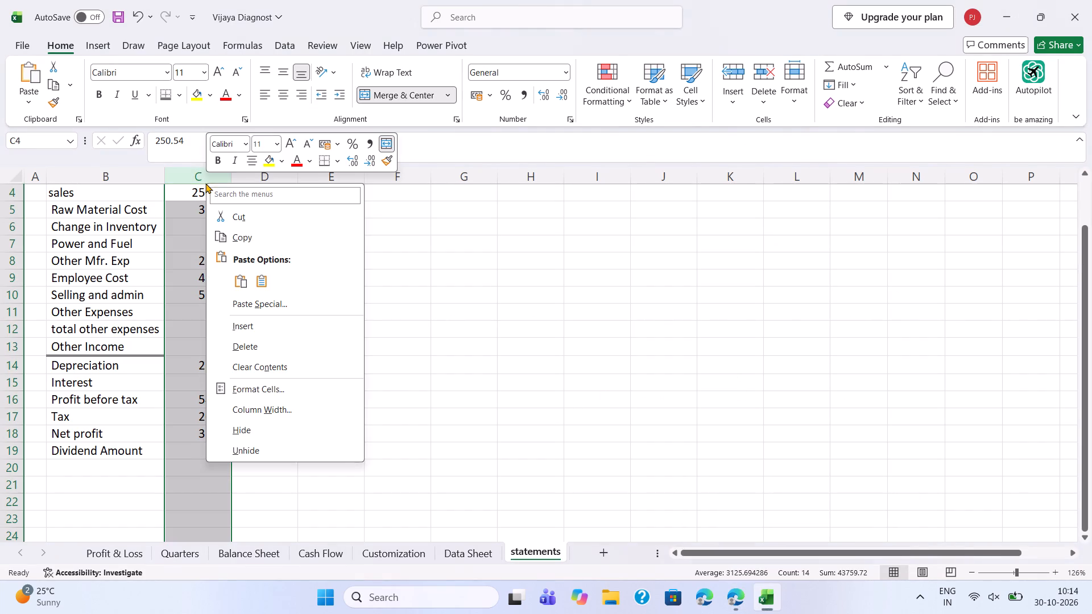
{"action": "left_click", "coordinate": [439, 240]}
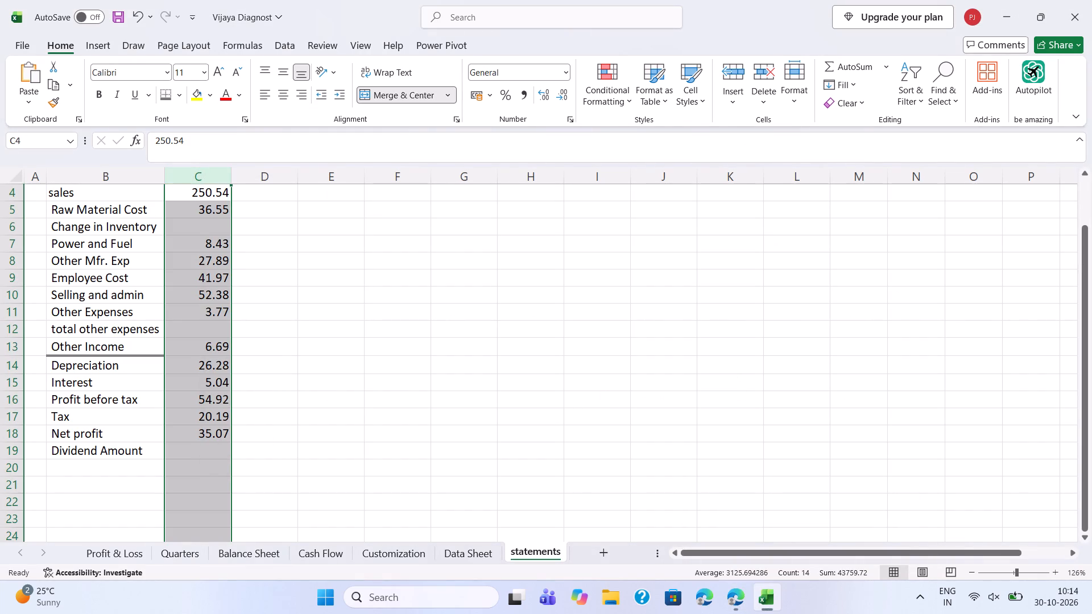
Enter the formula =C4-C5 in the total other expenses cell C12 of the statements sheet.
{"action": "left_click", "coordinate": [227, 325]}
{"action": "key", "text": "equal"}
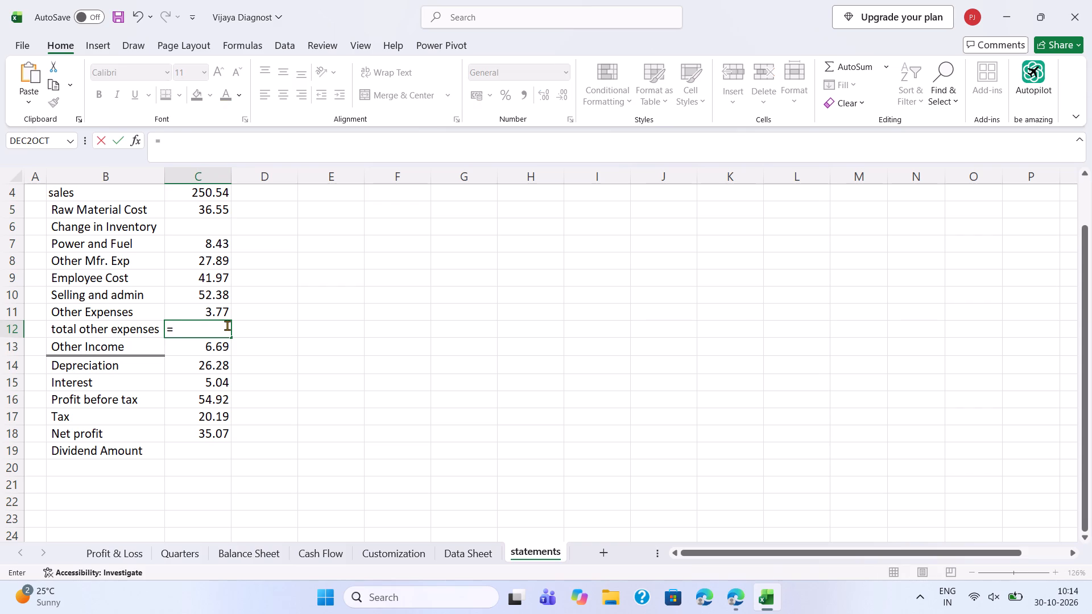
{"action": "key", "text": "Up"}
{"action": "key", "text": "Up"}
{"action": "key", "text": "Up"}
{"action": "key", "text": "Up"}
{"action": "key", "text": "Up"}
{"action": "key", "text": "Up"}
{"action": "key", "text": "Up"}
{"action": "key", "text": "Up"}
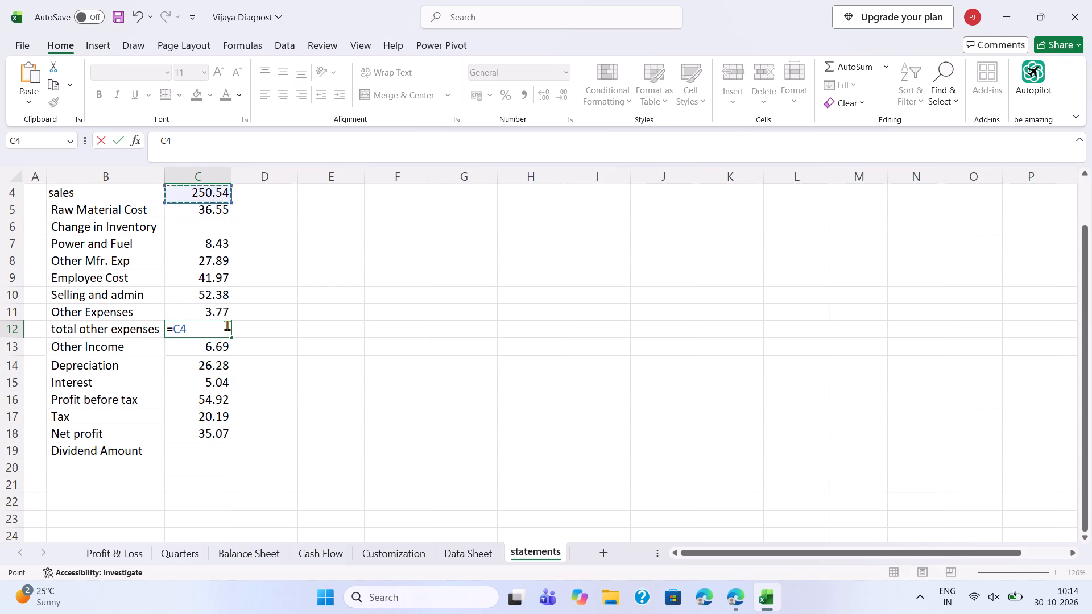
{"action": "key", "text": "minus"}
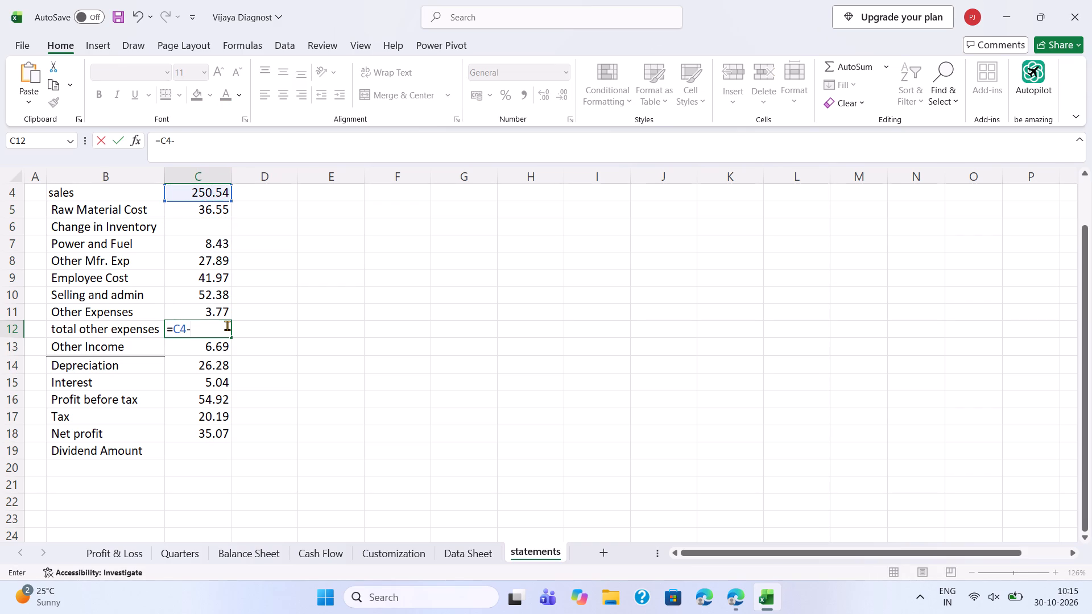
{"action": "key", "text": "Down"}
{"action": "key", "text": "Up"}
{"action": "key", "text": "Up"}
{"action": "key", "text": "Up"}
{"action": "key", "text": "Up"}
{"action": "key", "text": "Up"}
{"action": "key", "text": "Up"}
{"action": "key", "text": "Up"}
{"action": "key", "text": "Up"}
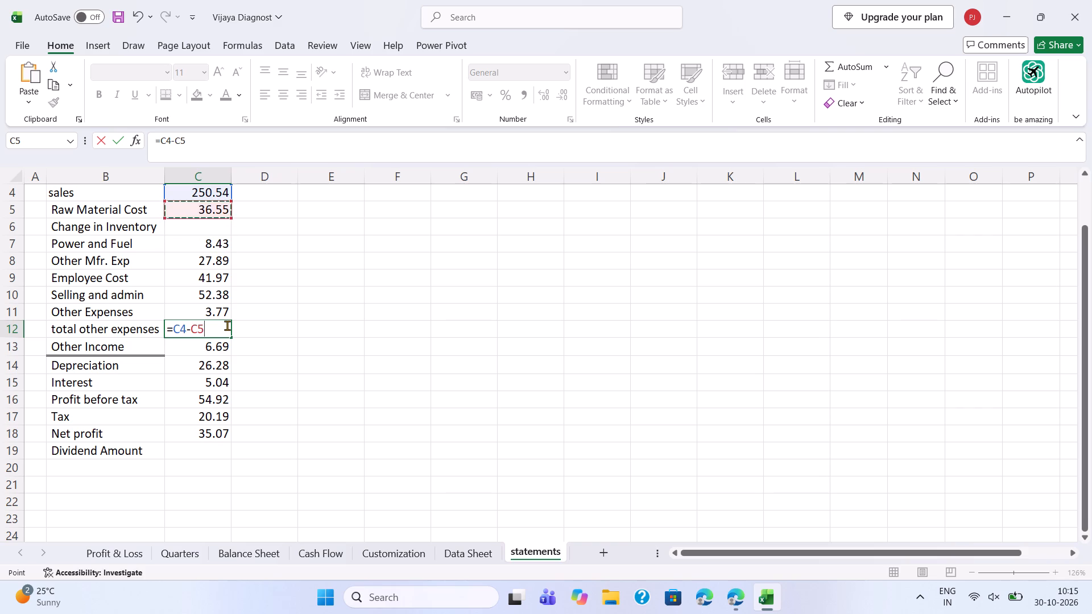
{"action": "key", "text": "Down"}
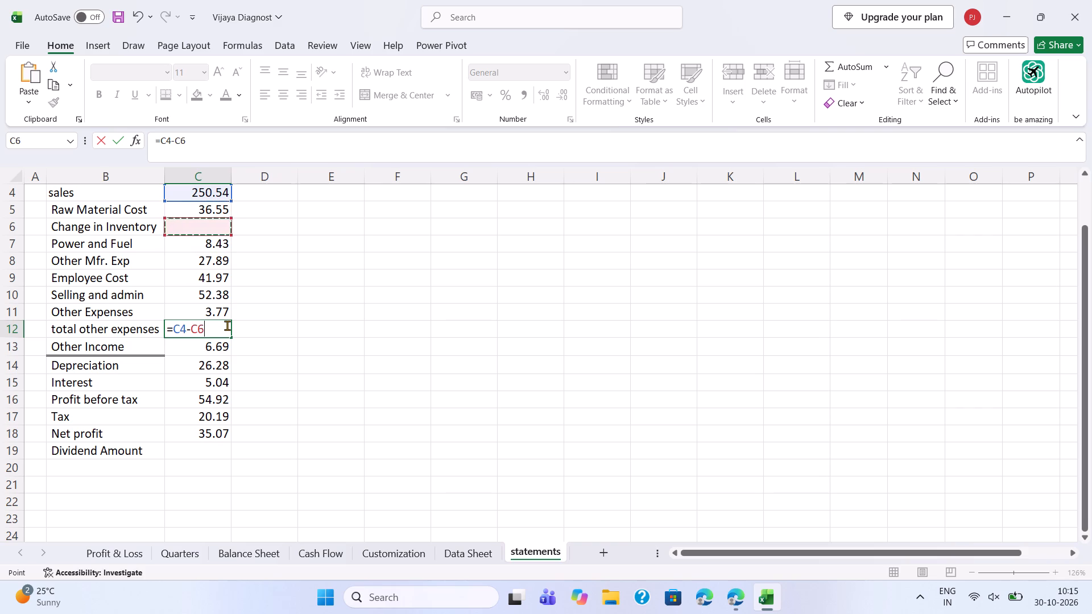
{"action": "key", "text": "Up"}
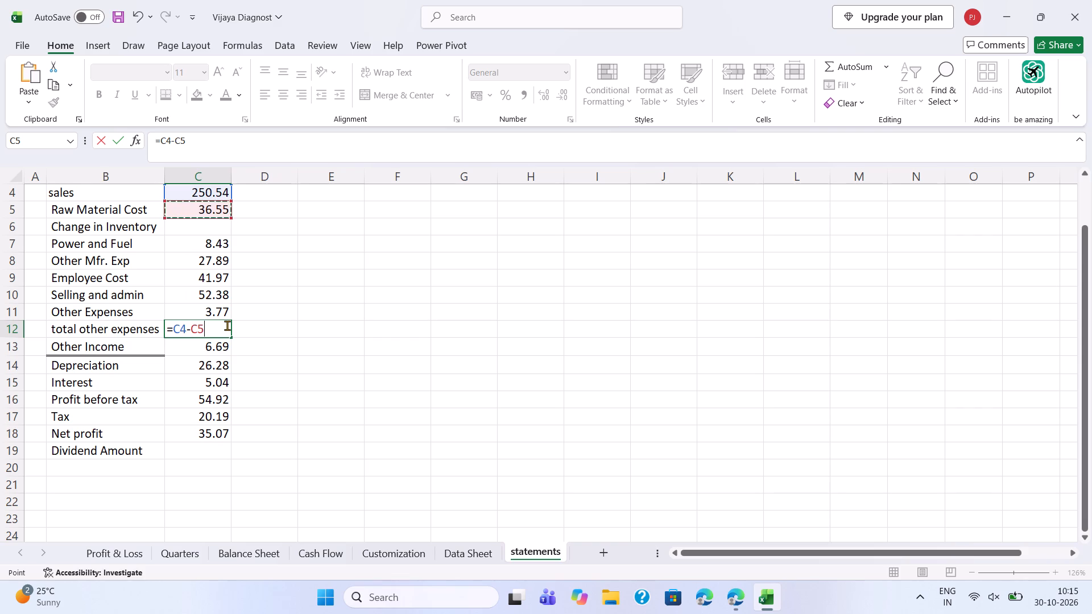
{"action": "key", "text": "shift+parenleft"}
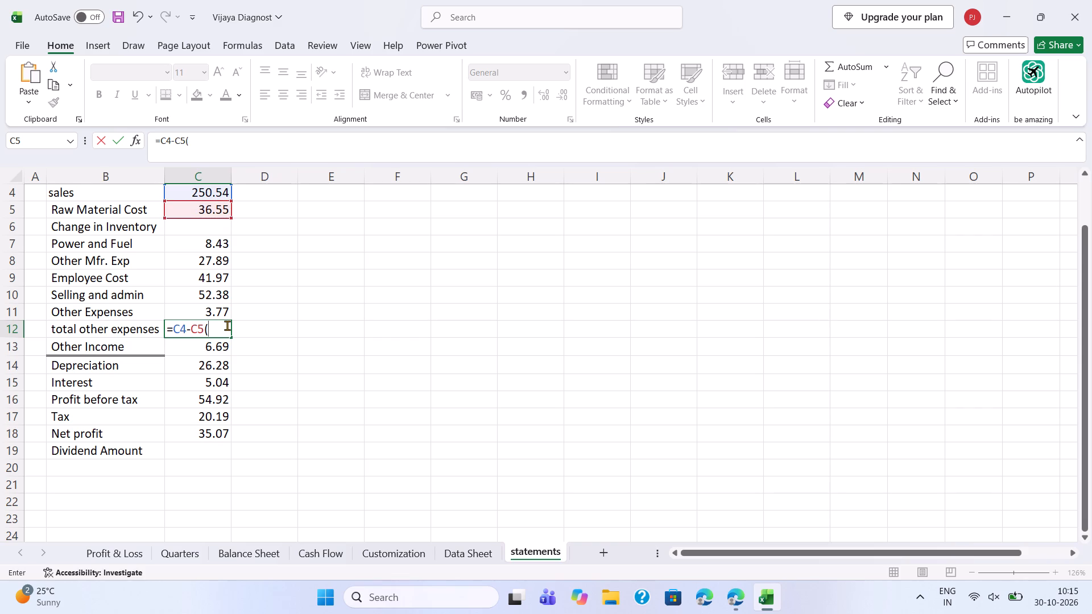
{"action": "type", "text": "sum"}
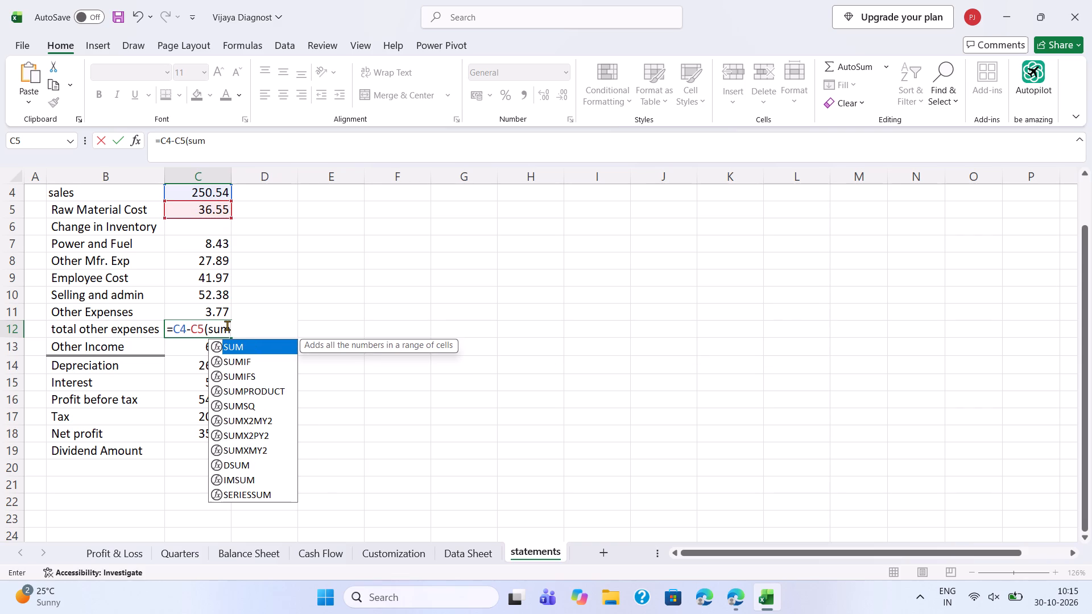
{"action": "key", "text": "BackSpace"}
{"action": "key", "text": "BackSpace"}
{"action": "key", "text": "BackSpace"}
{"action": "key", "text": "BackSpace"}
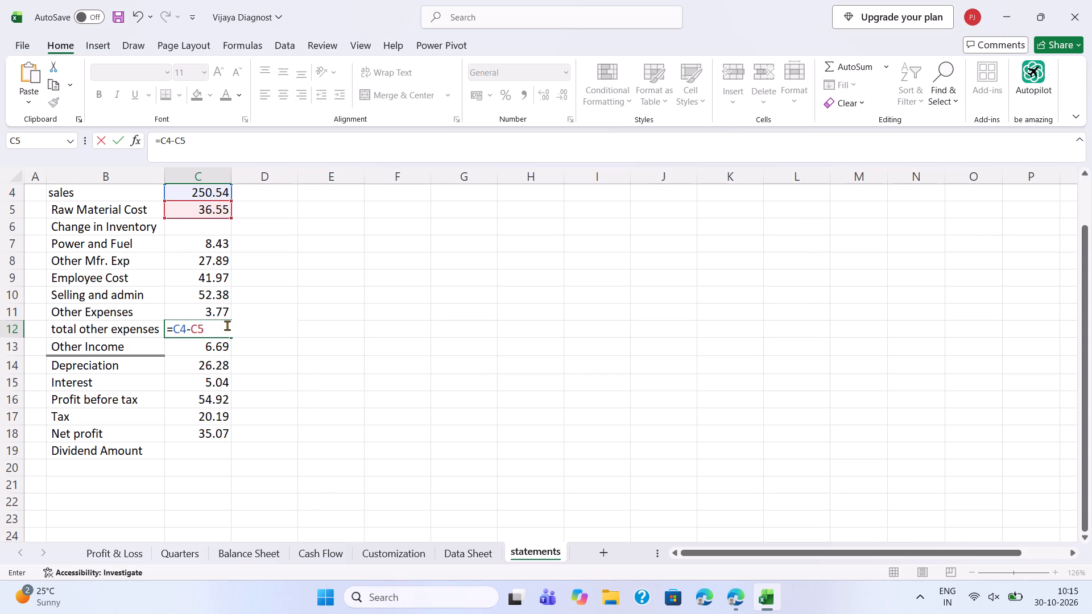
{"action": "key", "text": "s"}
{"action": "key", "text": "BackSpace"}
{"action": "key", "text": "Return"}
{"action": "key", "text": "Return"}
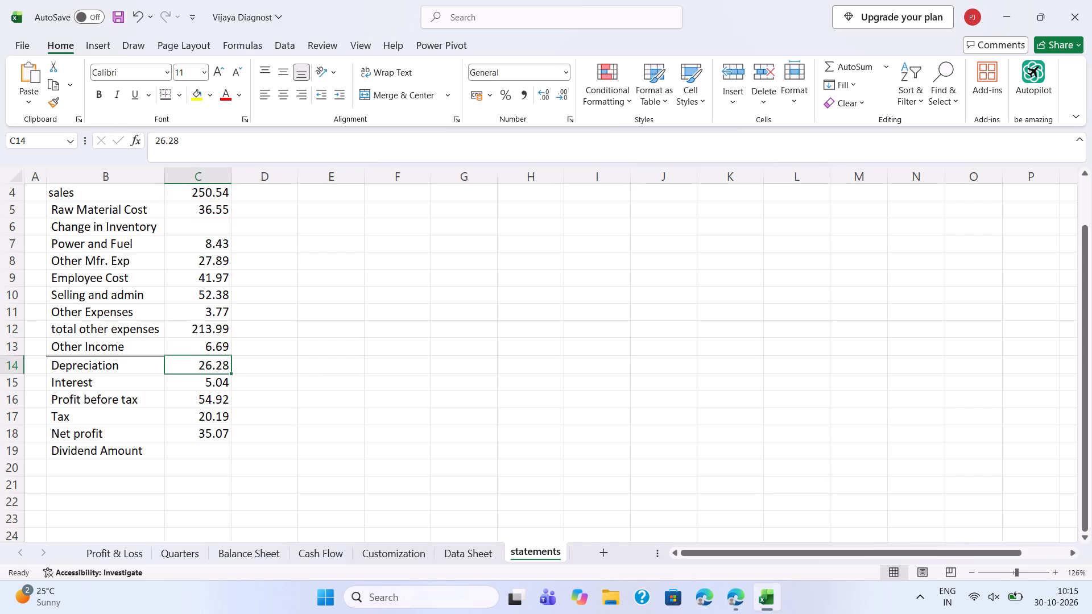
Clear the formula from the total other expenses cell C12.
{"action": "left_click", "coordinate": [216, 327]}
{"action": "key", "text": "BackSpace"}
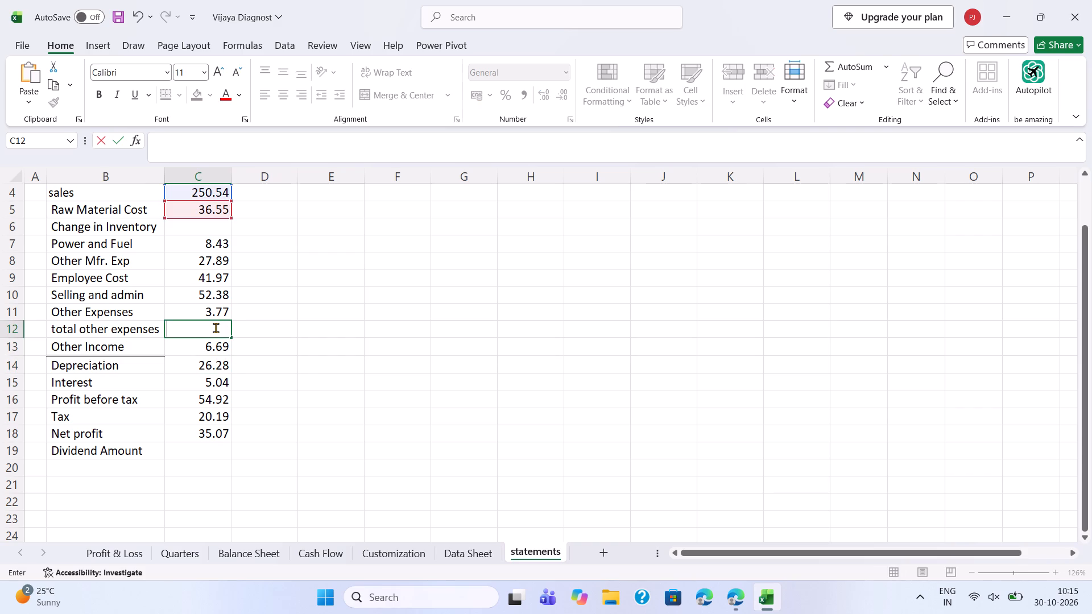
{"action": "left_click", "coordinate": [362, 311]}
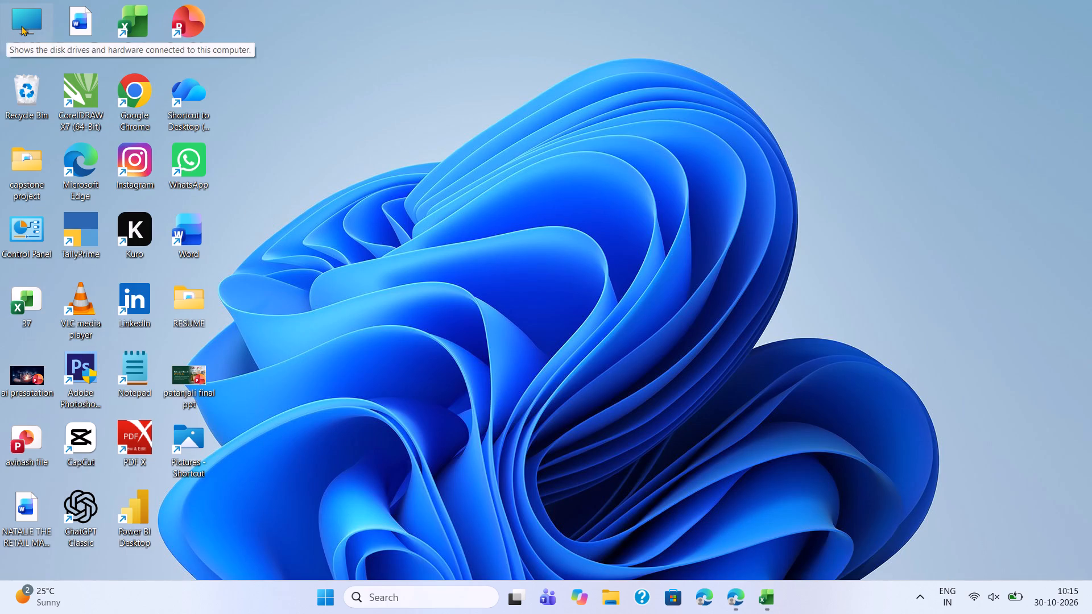
Open the patanjali final ppt presentation from the desktop and review its Business Model and Revenue Model slides.
{"action": "triple_click", "coordinate": [191, 366]}
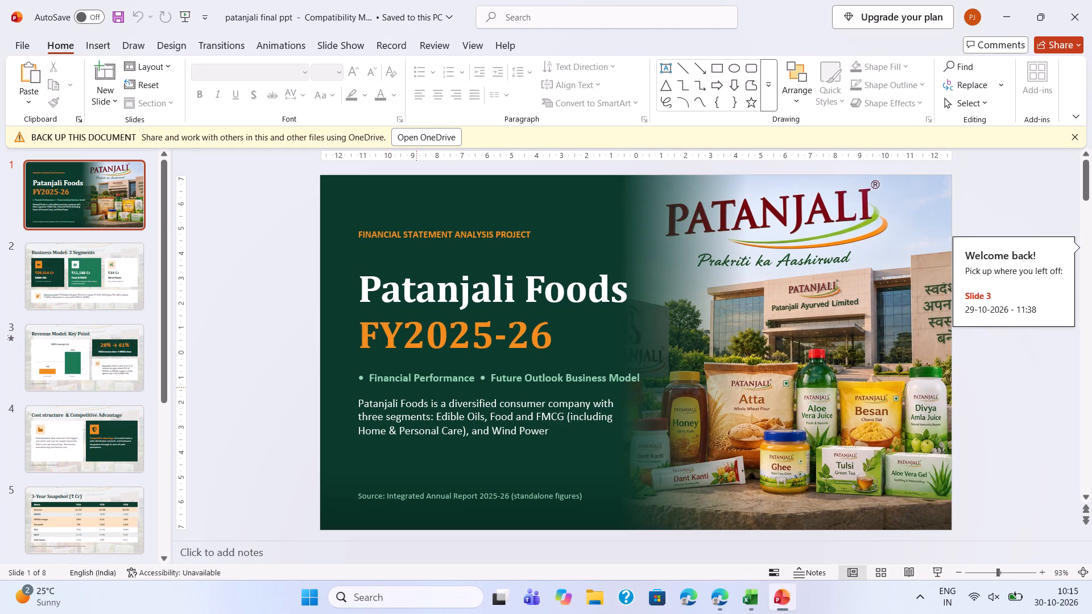
{"action": "key", "text": "Right"}
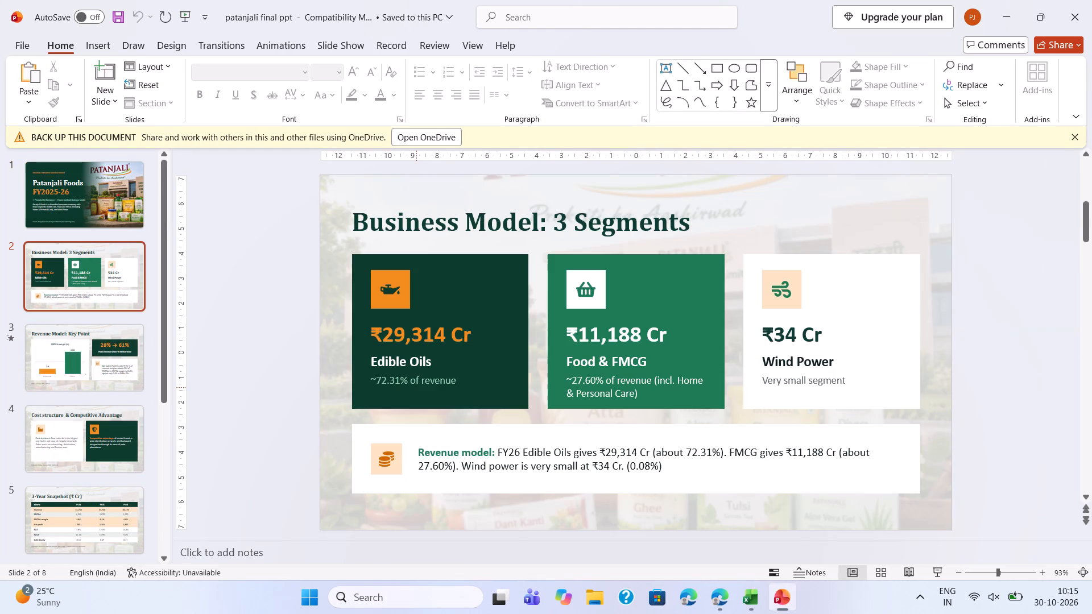
{"action": "key", "text": "Right"}
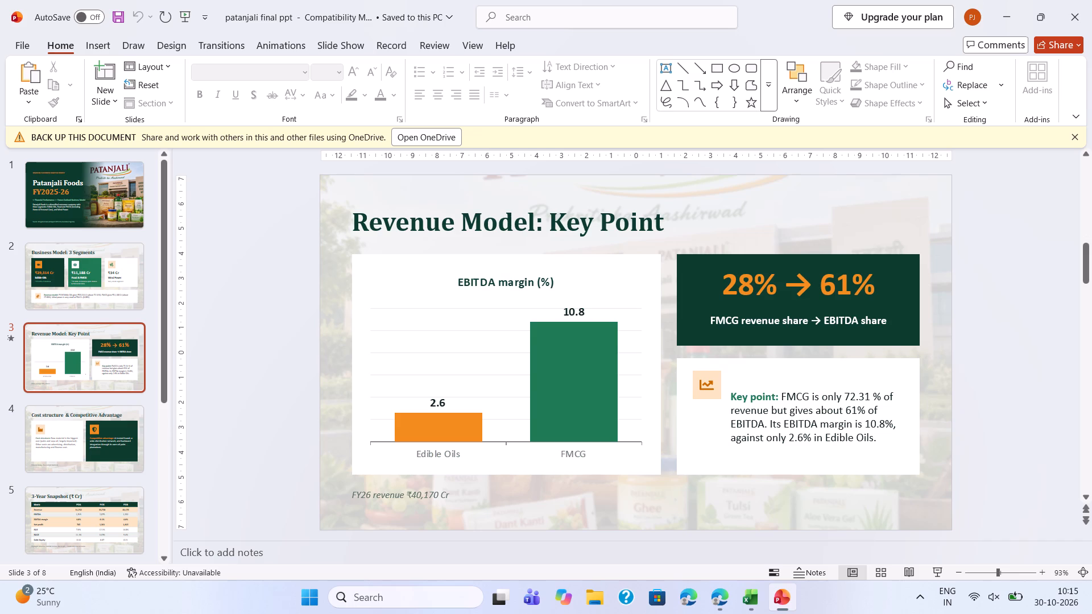
{"action": "key", "text": "Left"}
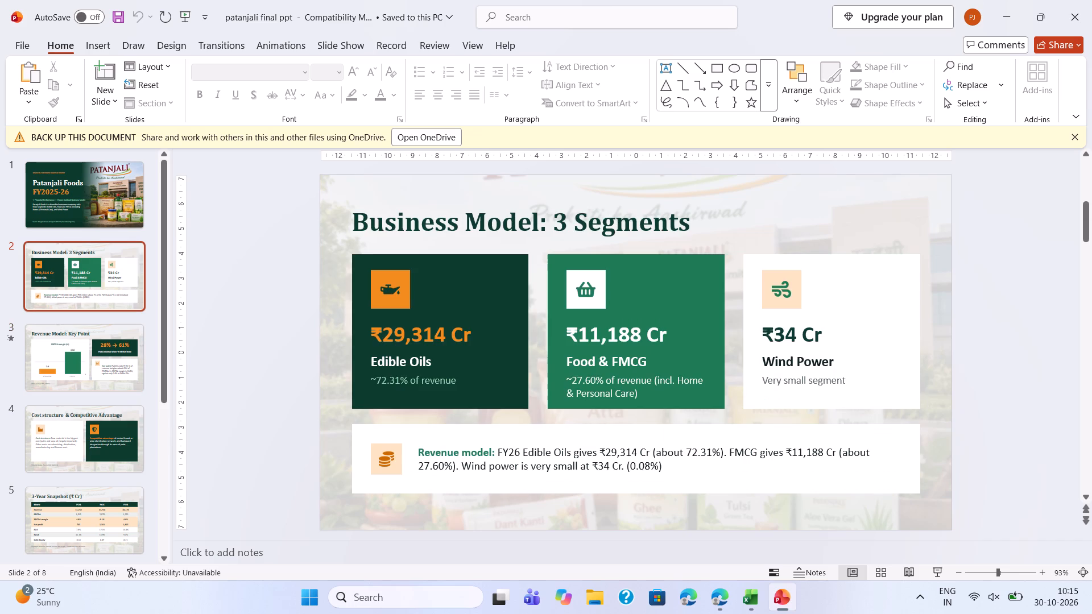
{"action": "key", "text": "Right"}
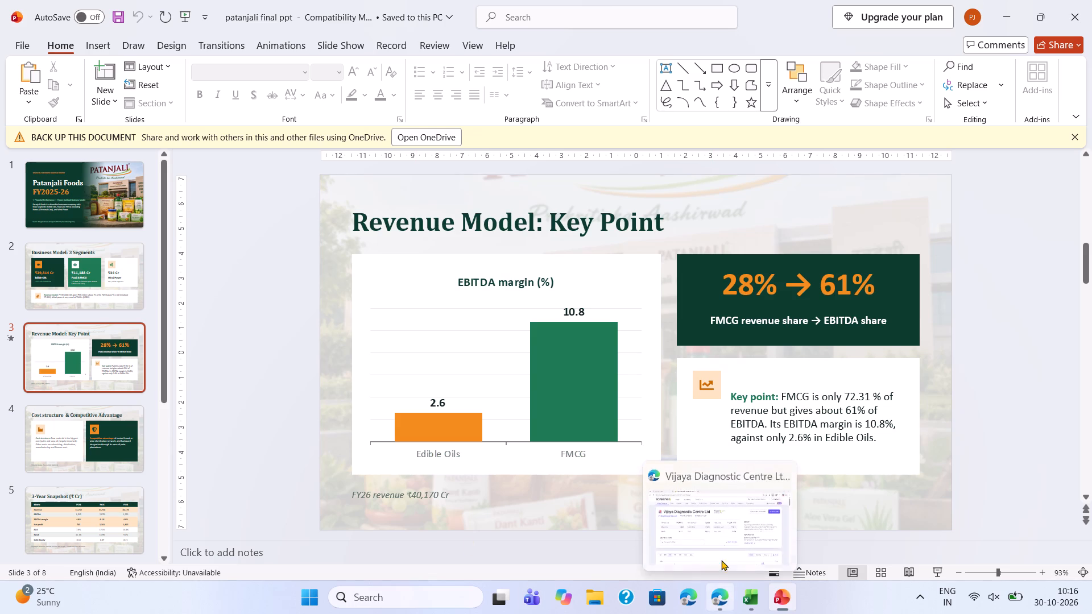
Switch to Edge and search the web for "translate" in a new tab.
{"action": "left_click", "coordinate": [724, 545]}
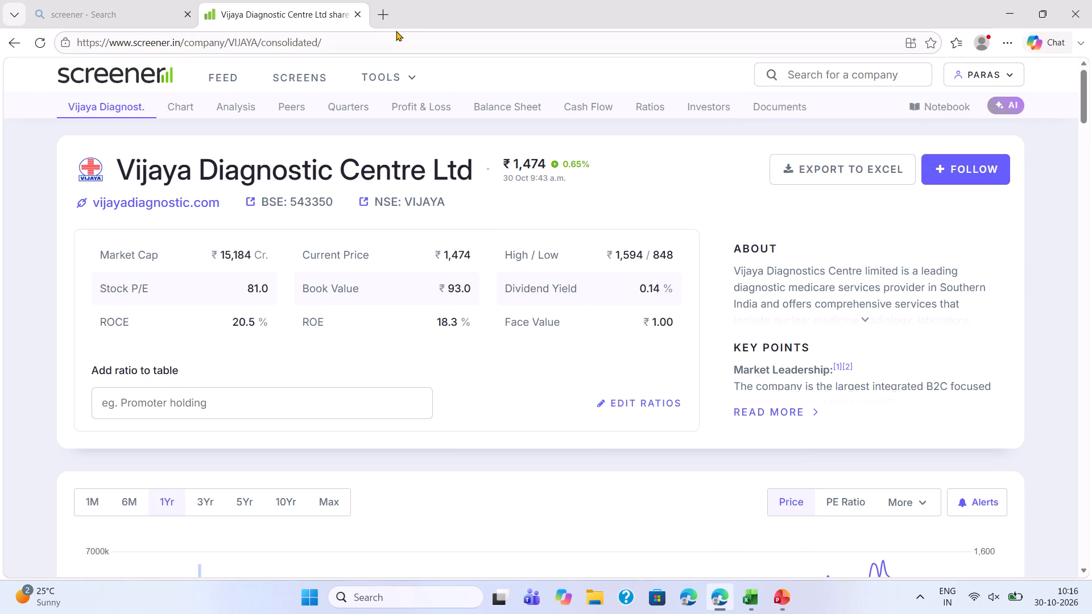
{"action": "left_click", "coordinate": [382, 14]}
{"action": "left_click", "coordinate": [379, 39]}
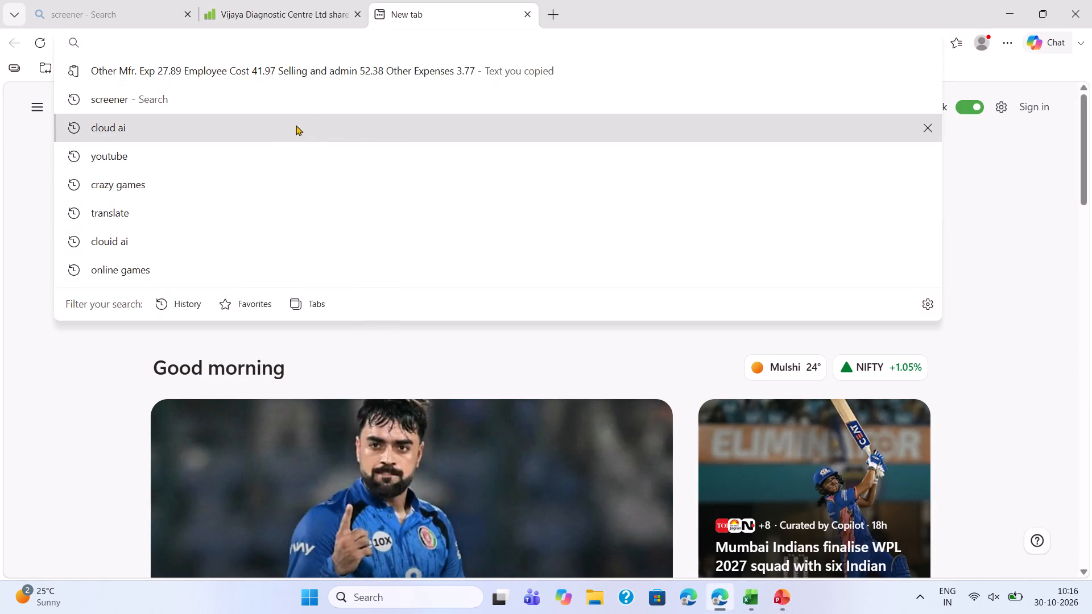
{"action": "type", "text": "tra"}
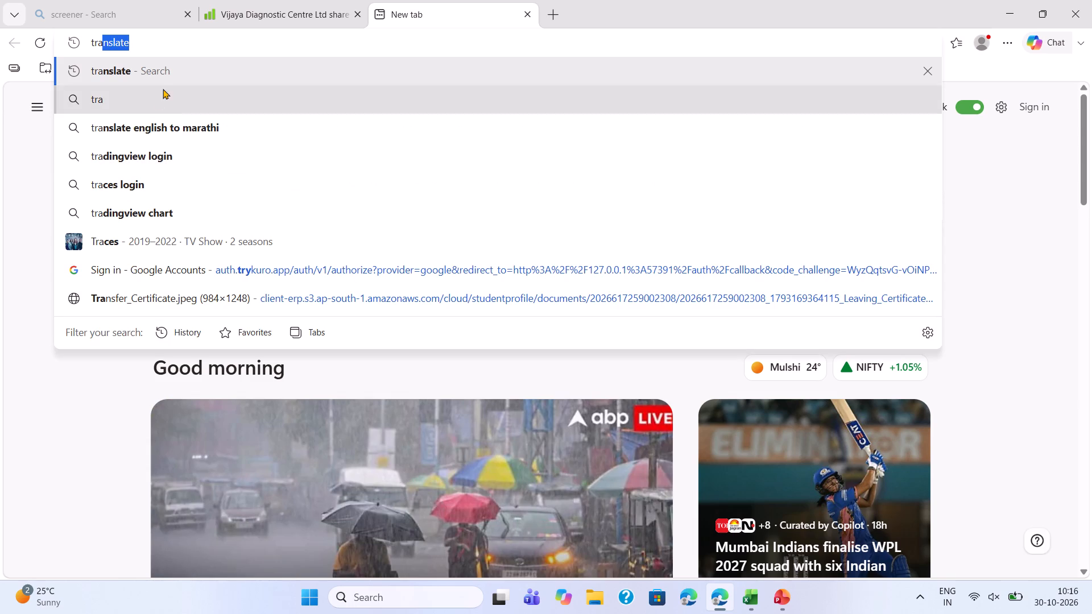
{"action": "left_click", "coordinate": [174, 74]}
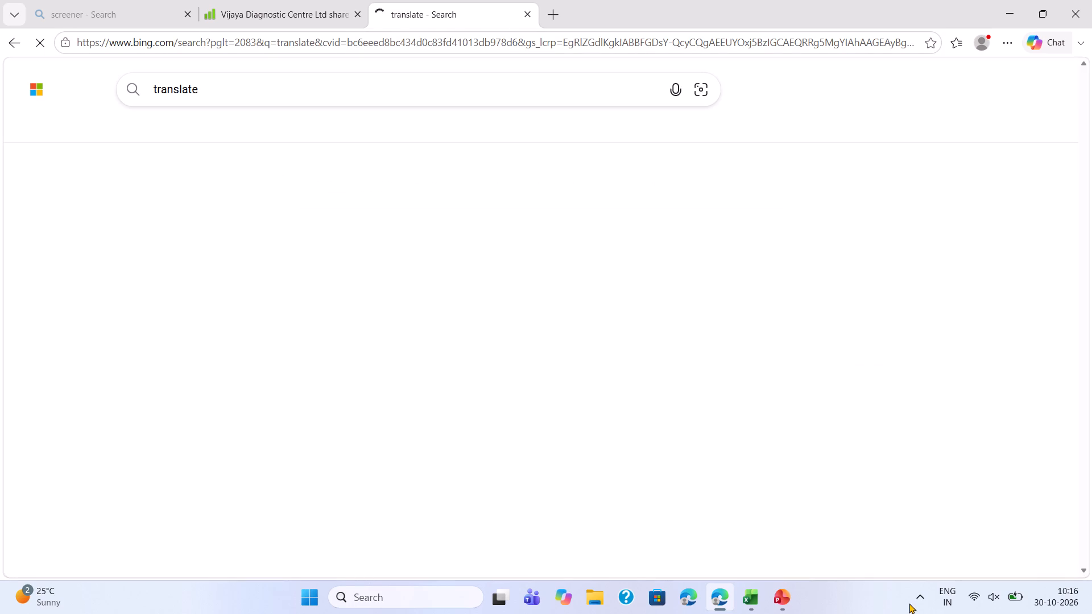
Lower the display brightness to its minimum in the system quick settings.
{"action": "left_click", "coordinate": [994, 613]}
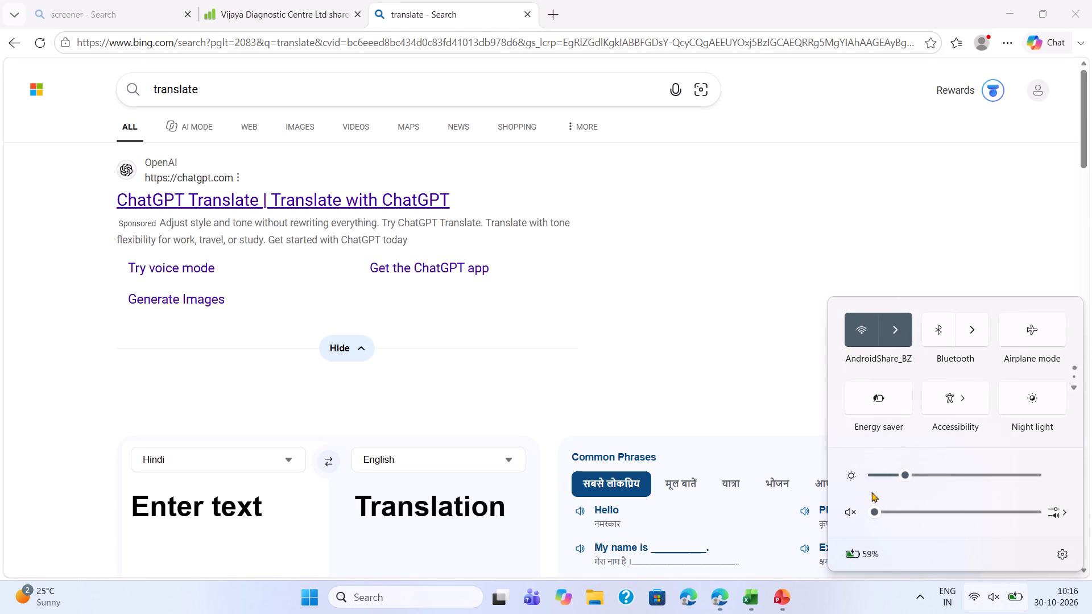
{"action": "left_click", "coordinate": [867, 475]}
{"action": "left_click", "coordinate": [867, 475]}
{"action": "left_click_drag", "start_coordinate": [875, 476], "coordinate": [823, 477]}
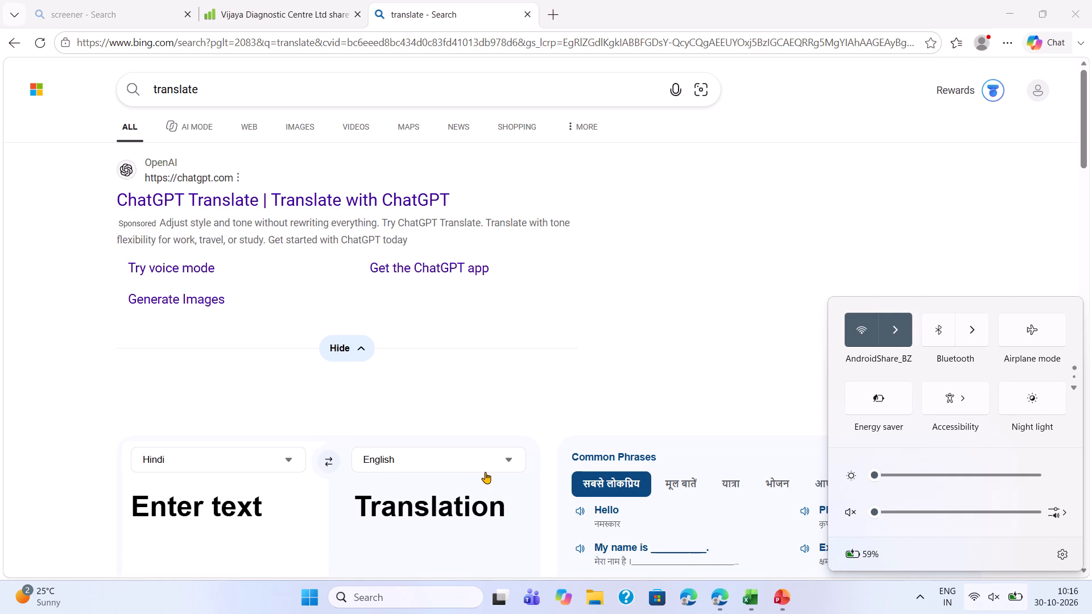
Translate the phrase "jesa ki mene kaha" from Hindi to English and close the translation tab.
{"action": "left_click", "coordinate": [268, 500]}
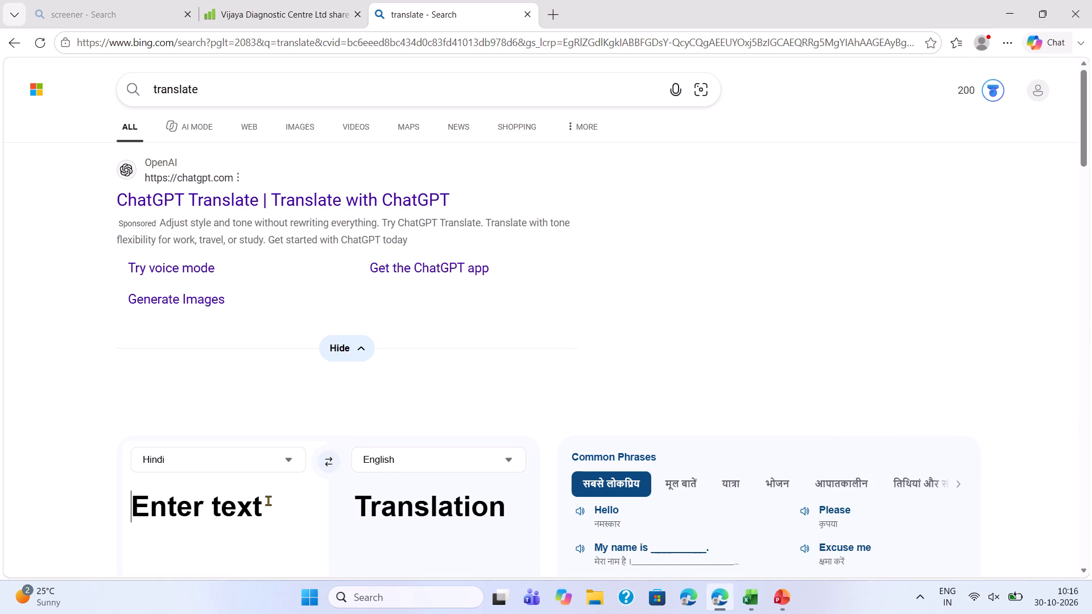
{"action": "type", "text": "jesa ki mene kaha"}
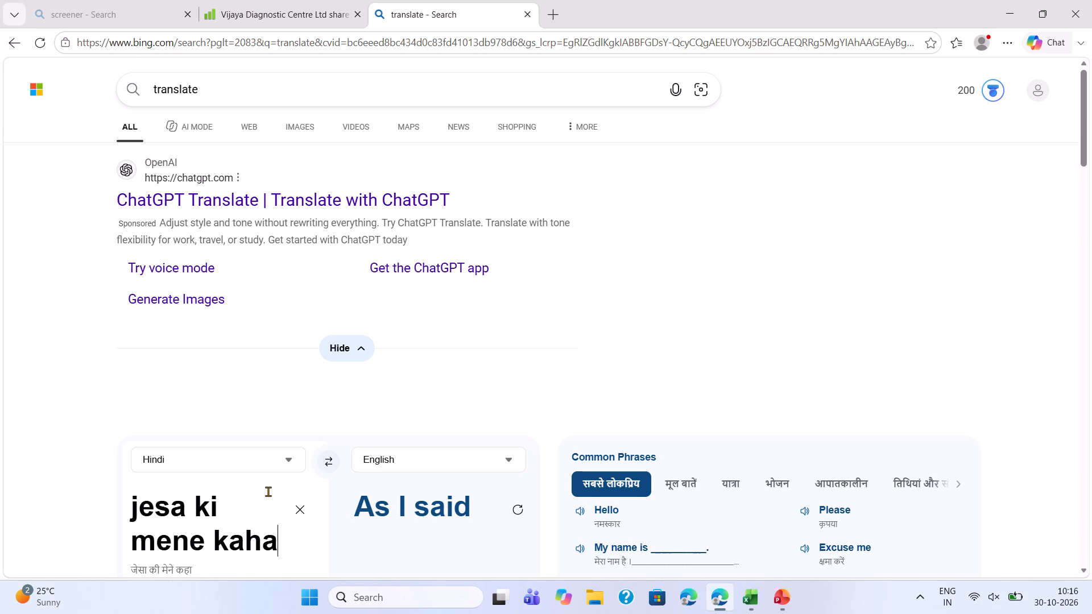
{"action": "scroll", "coordinate": [268, 491], "scroll_direction": "down", "scroll_amount": 2}
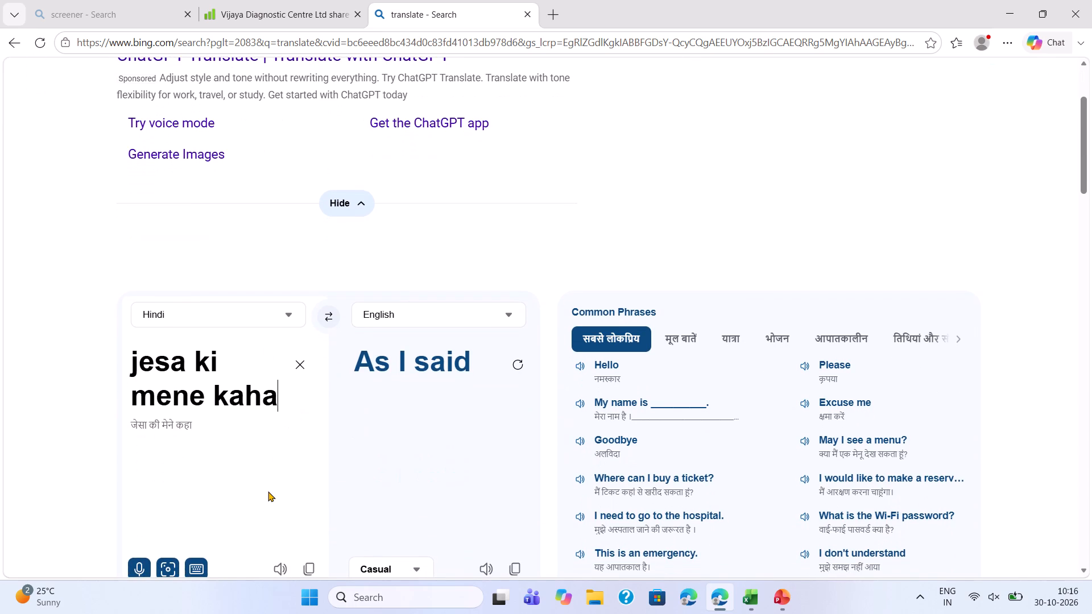
{"action": "left_click", "coordinate": [267, 430]}
{"action": "scroll", "coordinate": [267, 430], "scroll_direction": "down", "scroll_amount": 2}
{"action": "scroll", "coordinate": [267, 430], "scroll_direction": "up", "scroll_amount": 1}
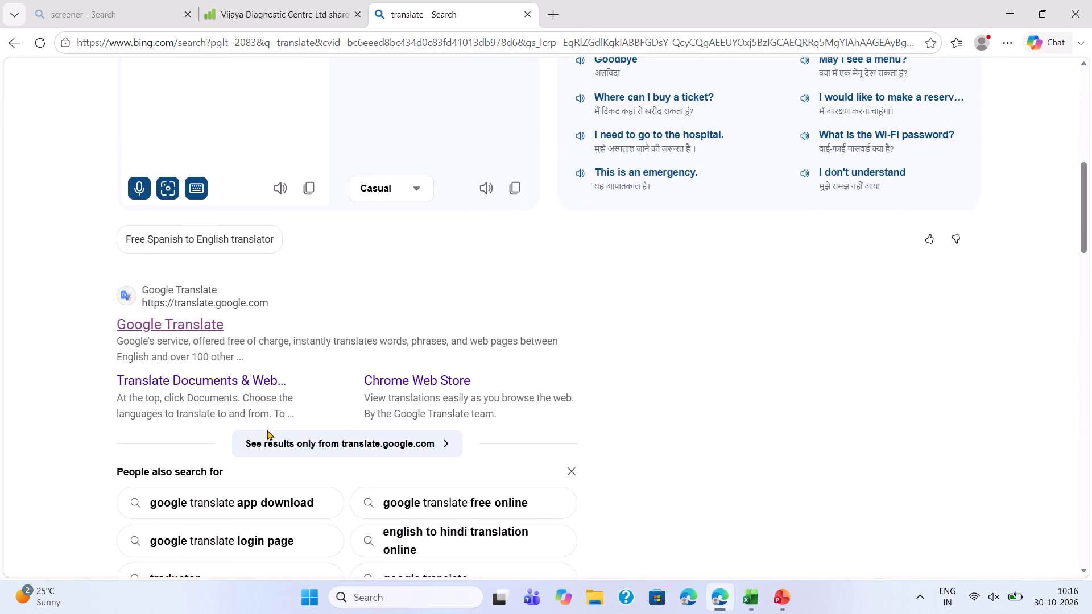
{"action": "scroll", "coordinate": [267, 430], "scroll_direction": "up", "scroll_amount": 1}
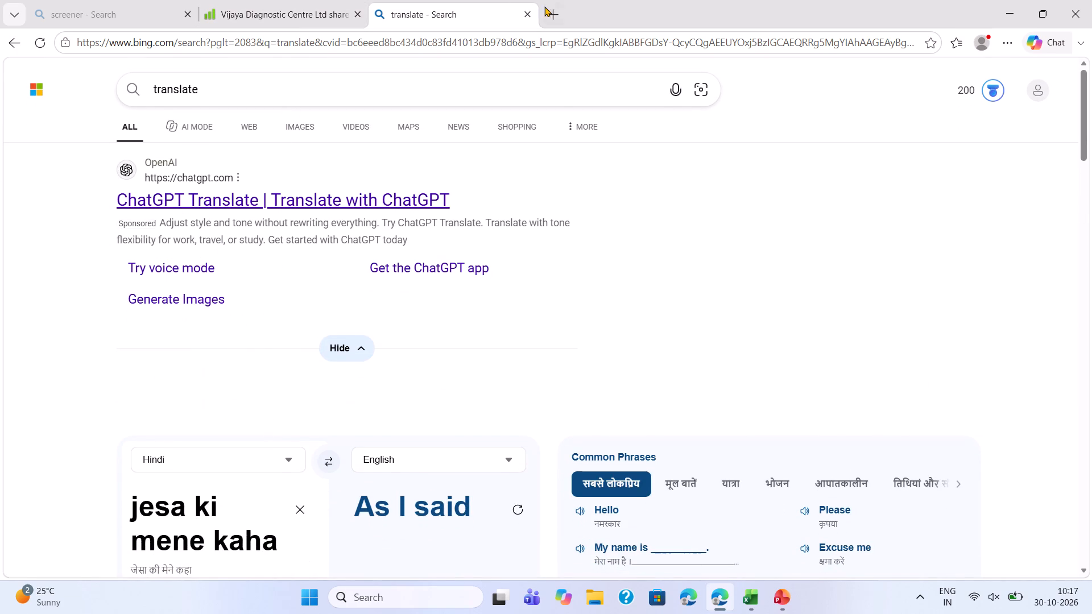
{"action": "left_click", "coordinate": [529, 13]}
{"action": "left_click", "coordinate": [563, 0]}
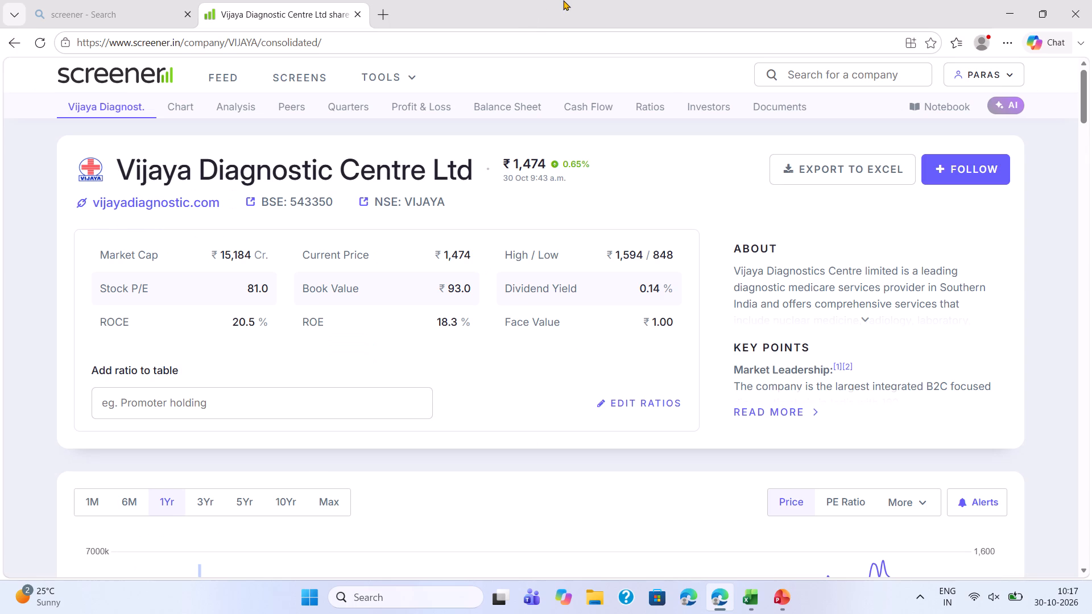
Look over the peer comparison and quarterly results on the Vijaya Diagnostic Centre Ltd page.
{"action": "left_click", "coordinate": [520, 0]}
{"action": "left_click_drag", "start_coordinate": [520, 0], "coordinate": [638, 1]}
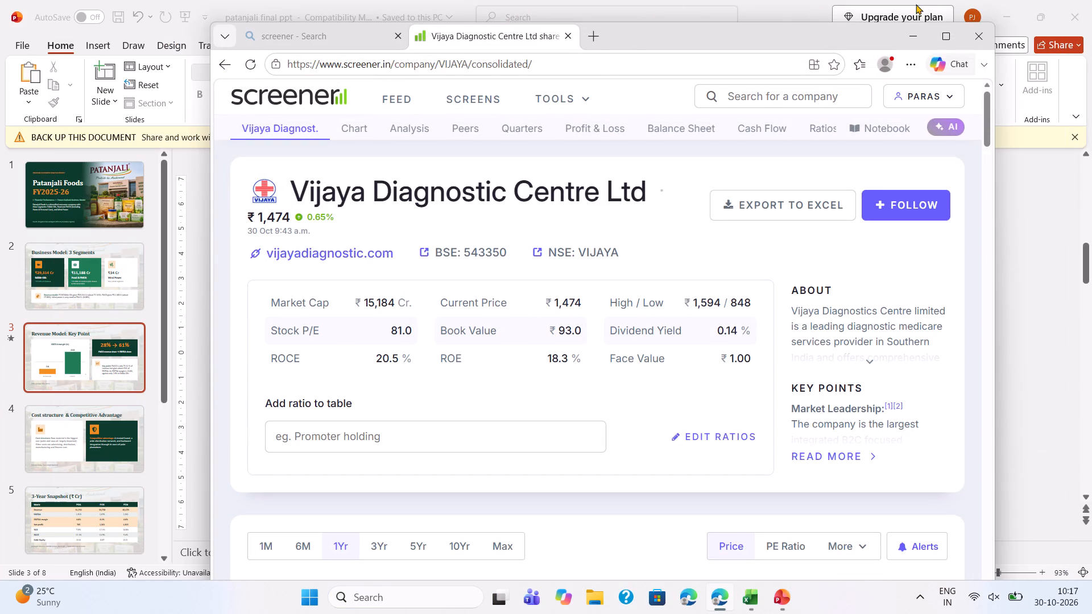
{"action": "left_click", "coordinate": [940, 42]}
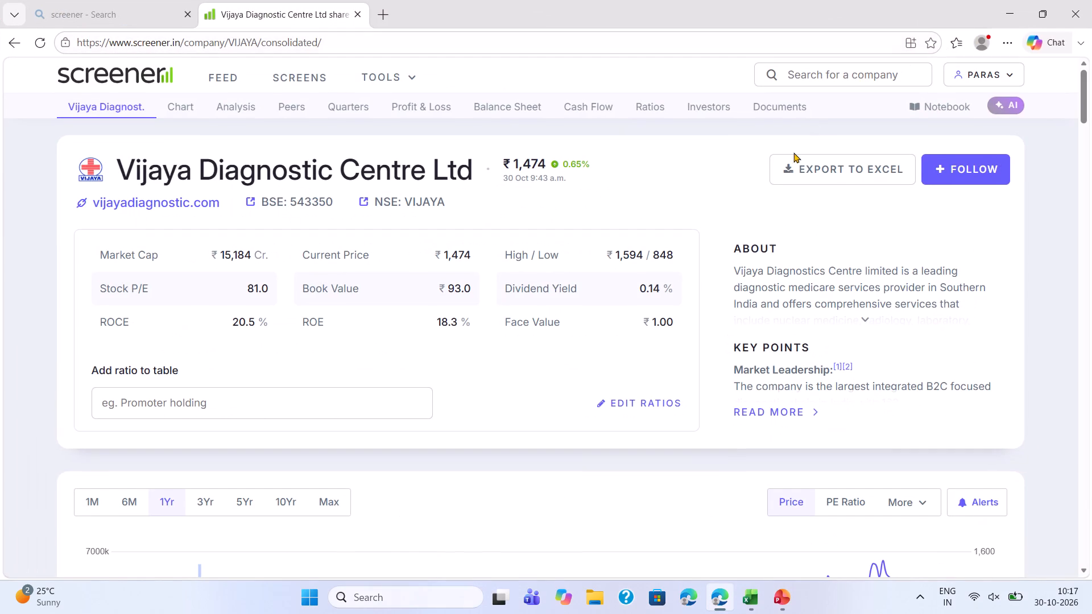
{"action": "scroll", "coordinate": [710, 268], "scroll_direction": "down", "scroll_amount": 2}
{"action": "scroll", "coordinate": [710, 268], "scroll_direction": "up", "scroll_amount": 3}
{"action": "scroll", "coordinate": [710, 268], "scroll_direction": "down", "scroll_amount": 3}
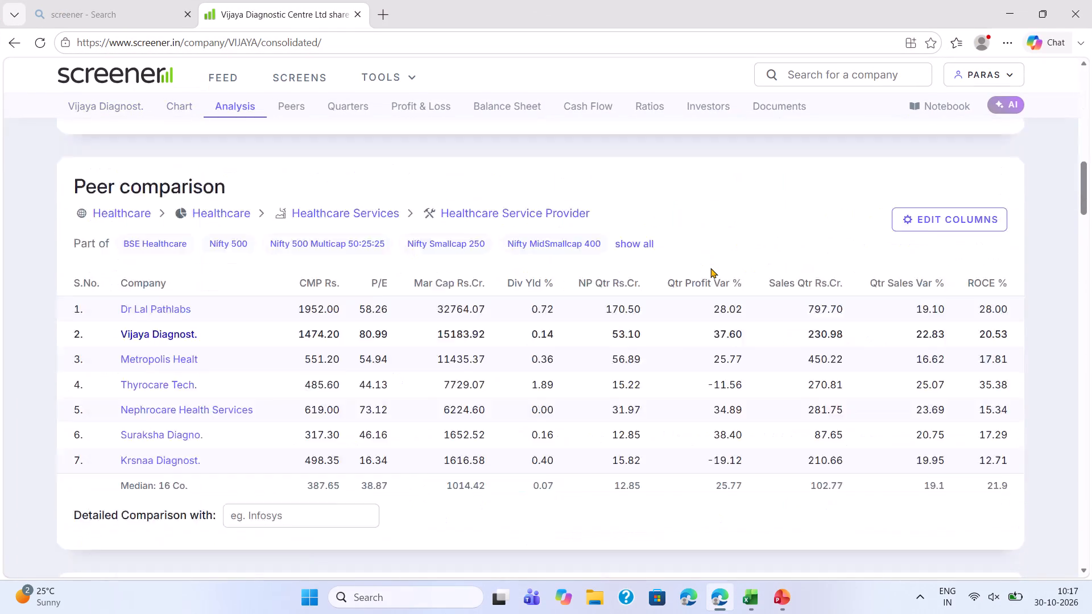
{"action": "scroll", "coordinate": [710, 268], "scroll_direction": "down", "scroll_amount": 2}
{"action": "scroll", "coordinate": [710, 268], "scroll_direction": "up", "scroll_amount": 4}
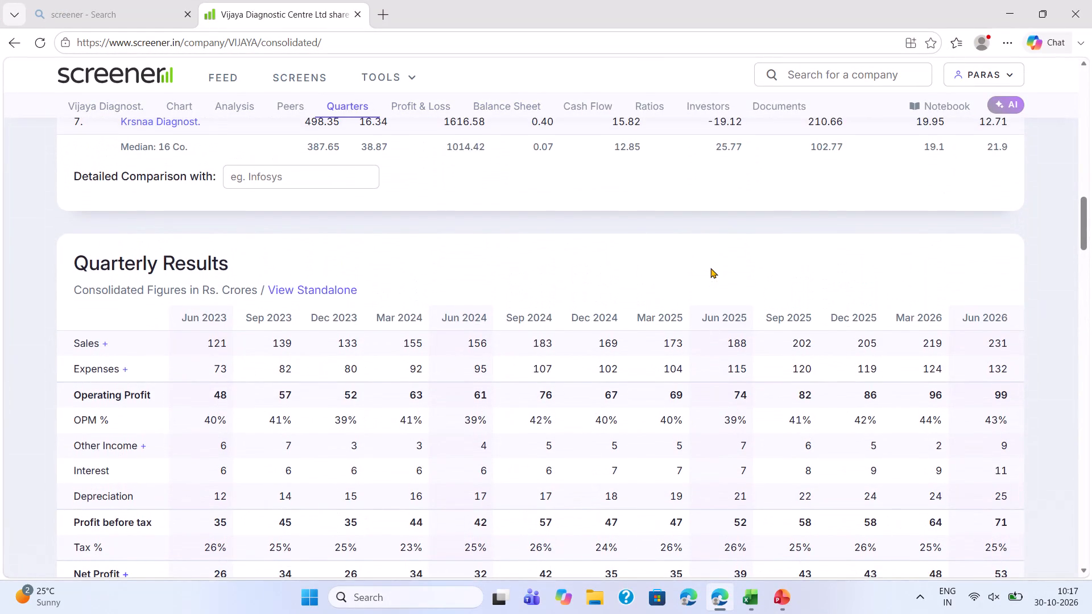
{"action": "scroll", "coordinate": [710, 268], "scroll_direction": "up", "scroll_amount": 2}
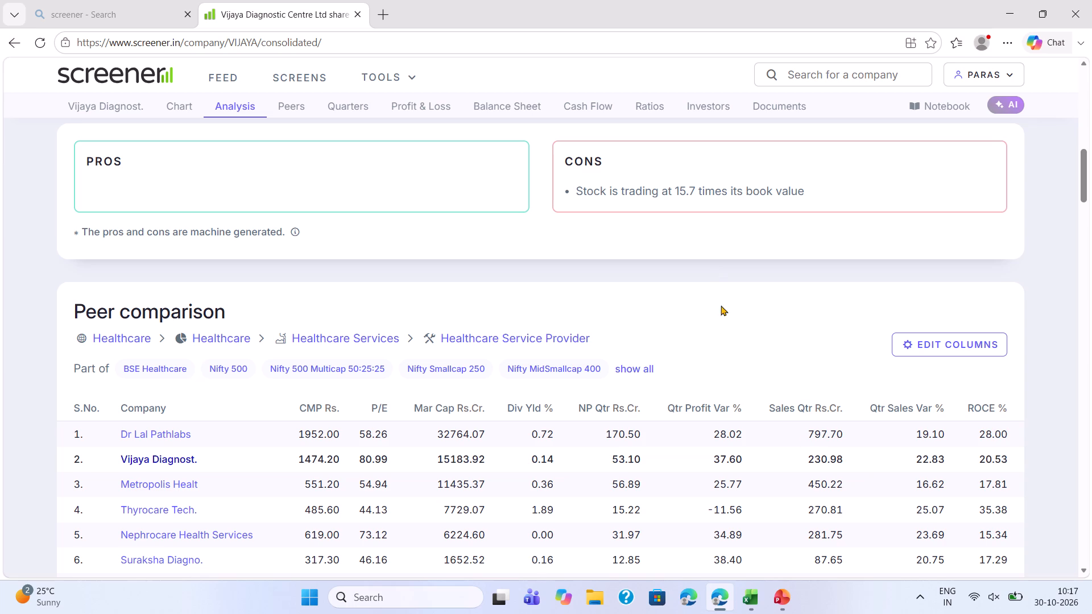
Switch to the Vijaya Diagnostic workbook in Excel and add a new blank sheet after the statements sheet.
{"action": "left_click", "coordinate": [751, 596]}
{"action": "left_click", "coordinate": [750, 556]}
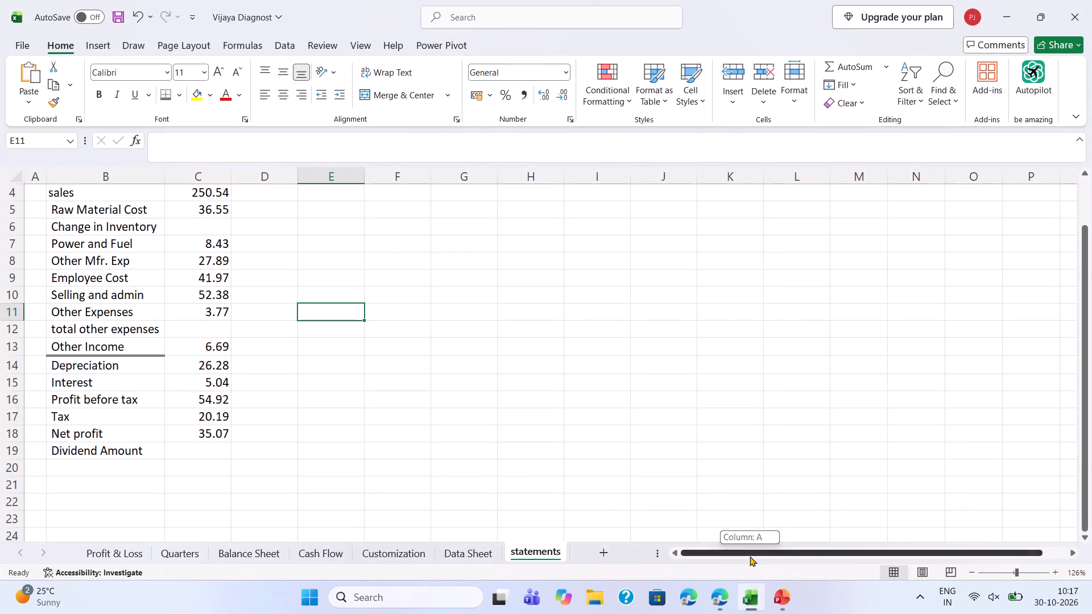
{"action": "left_click", "coordinate": [691, 422]}
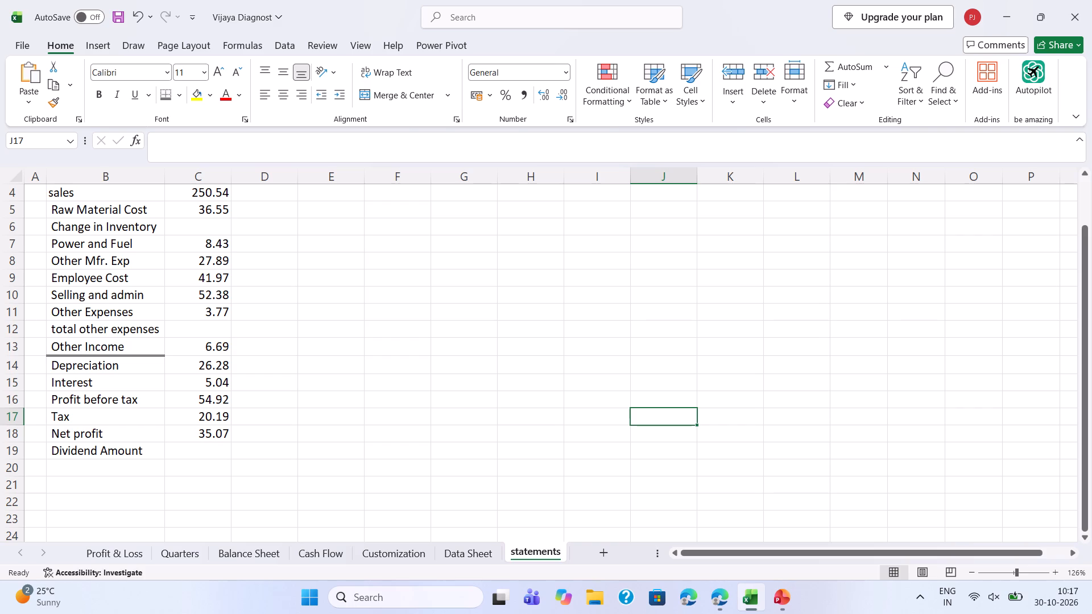
{"action": "left_click", "coordinate": [610, 553]}
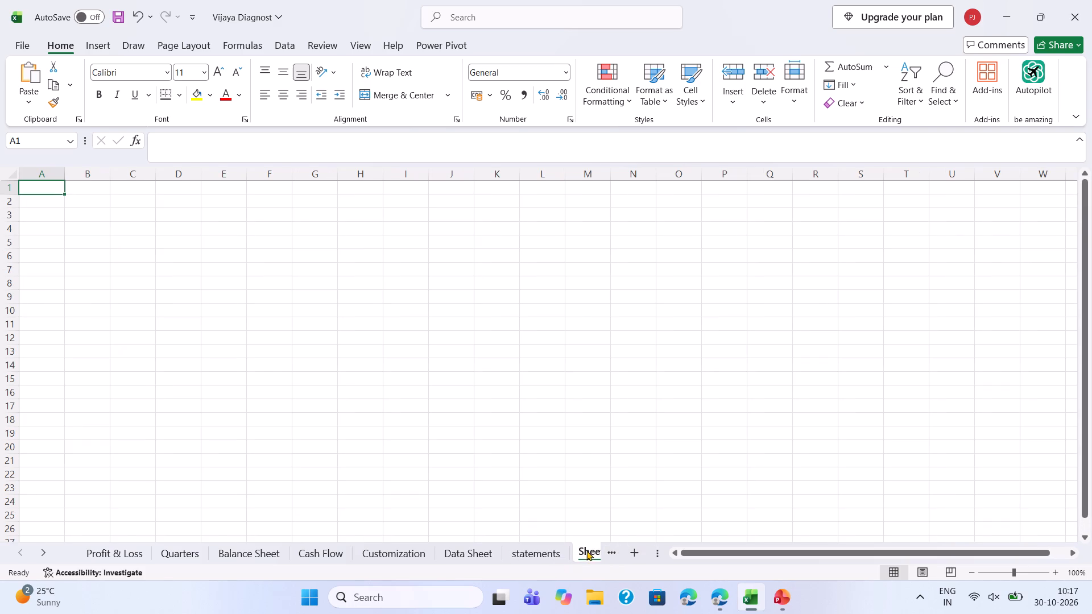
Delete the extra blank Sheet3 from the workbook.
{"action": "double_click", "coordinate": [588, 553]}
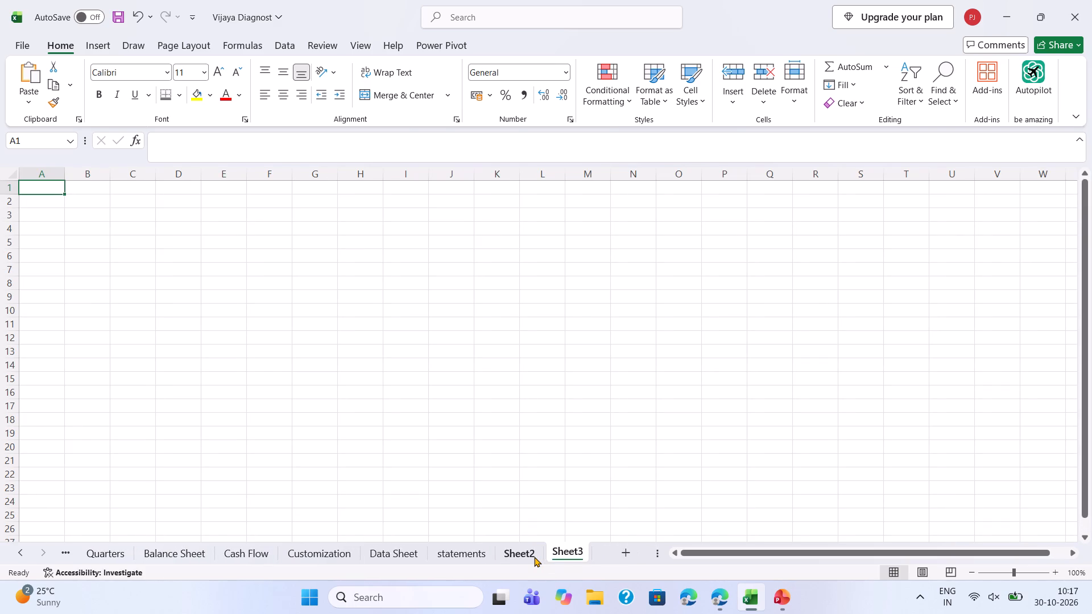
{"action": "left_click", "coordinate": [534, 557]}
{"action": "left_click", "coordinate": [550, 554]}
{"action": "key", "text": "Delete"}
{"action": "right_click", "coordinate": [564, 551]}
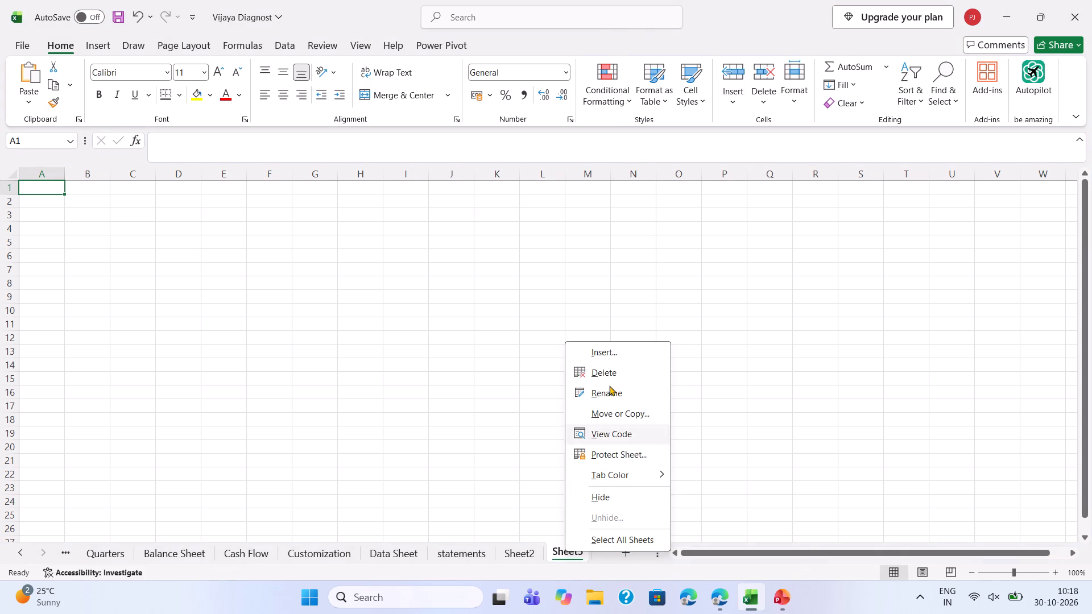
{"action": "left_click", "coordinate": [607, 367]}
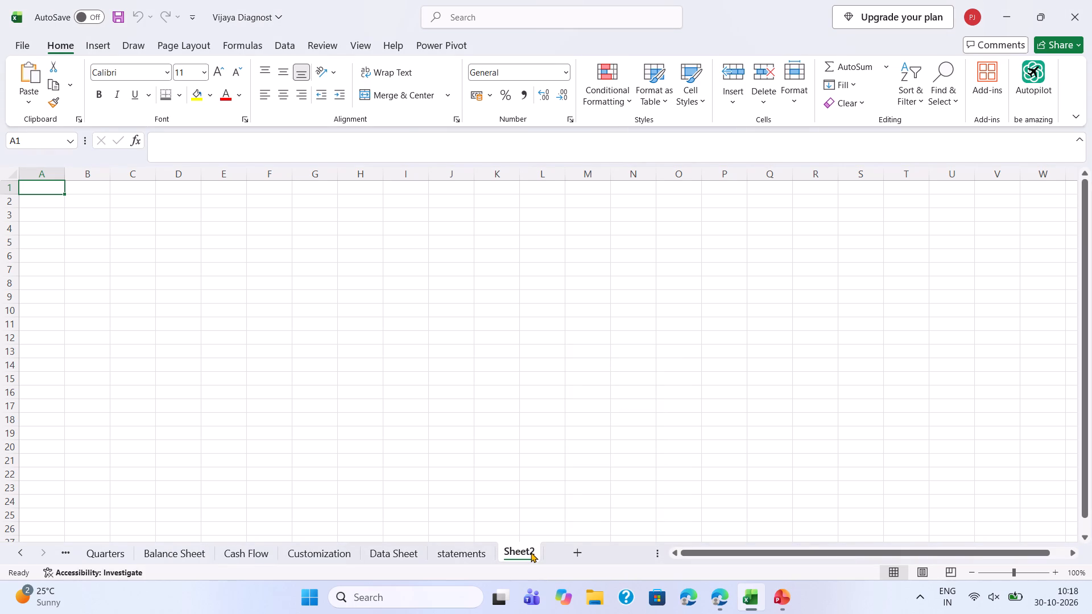
Rename Sheet2 as "vertical analysis".
{"action": "right_click", "coordinate": [531, 552]}
{"action": "left_click", "coordinate": [572, 394]}
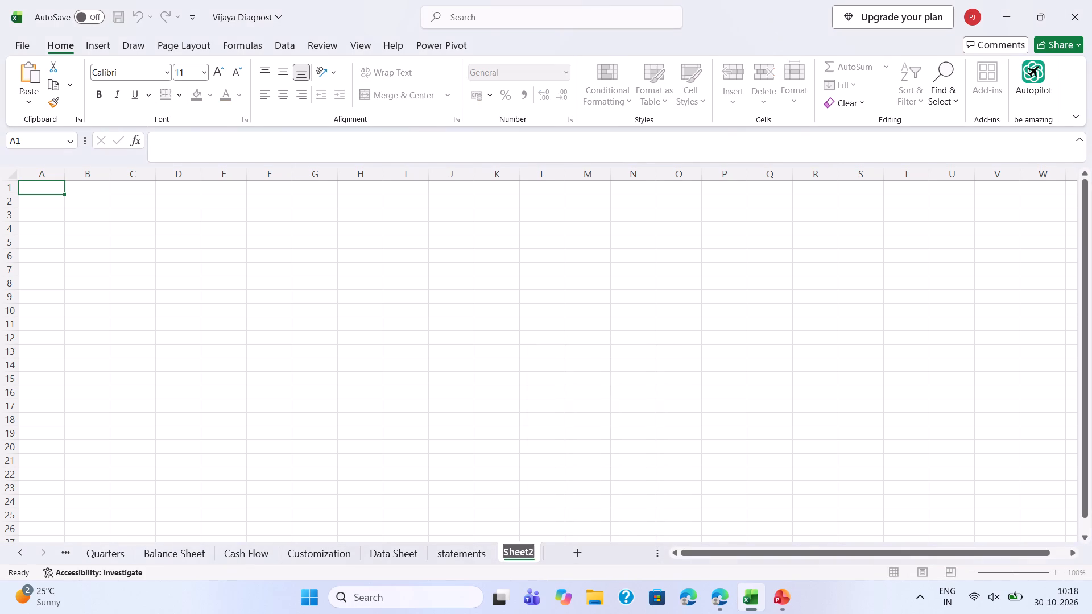
{"action": "key", "text": "BackSpace"}
{"action": "type", "text": "ver"}
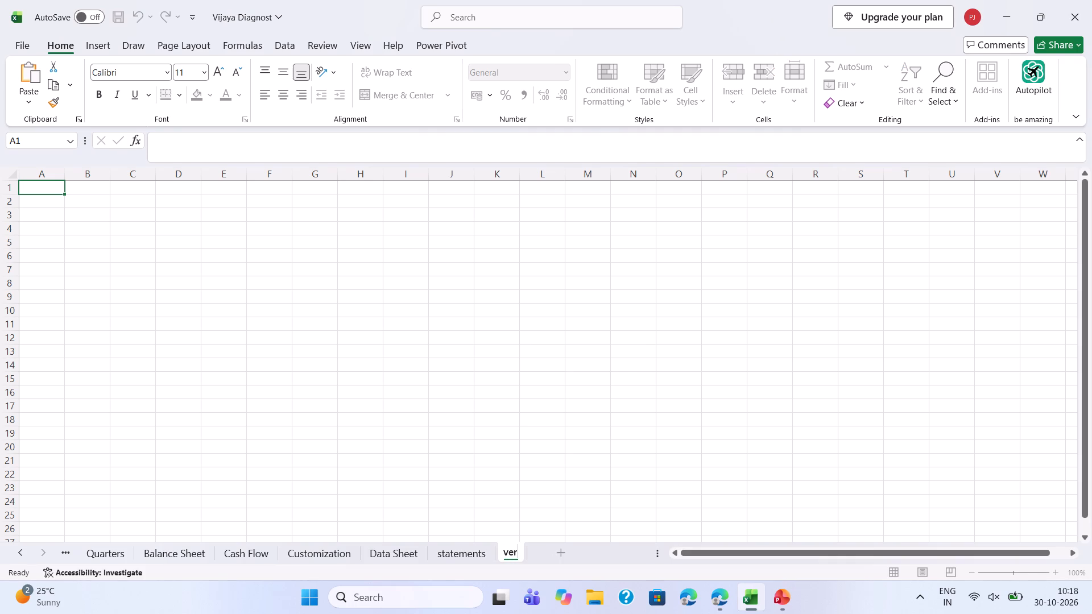
{"action": "type", "text": "tical ala"}
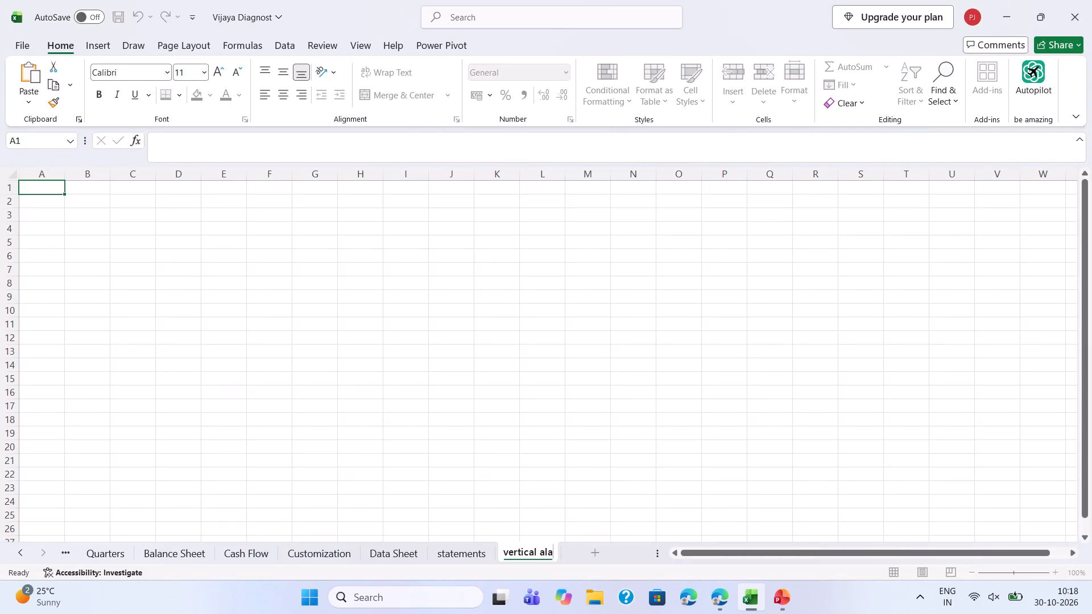
{"action": "key", "text": "BackSpace"}
{"action": "key", "text": "BackSpace"}
{"action": "type", "text": "nalysis"}
{"action": "key", "text": "space"}
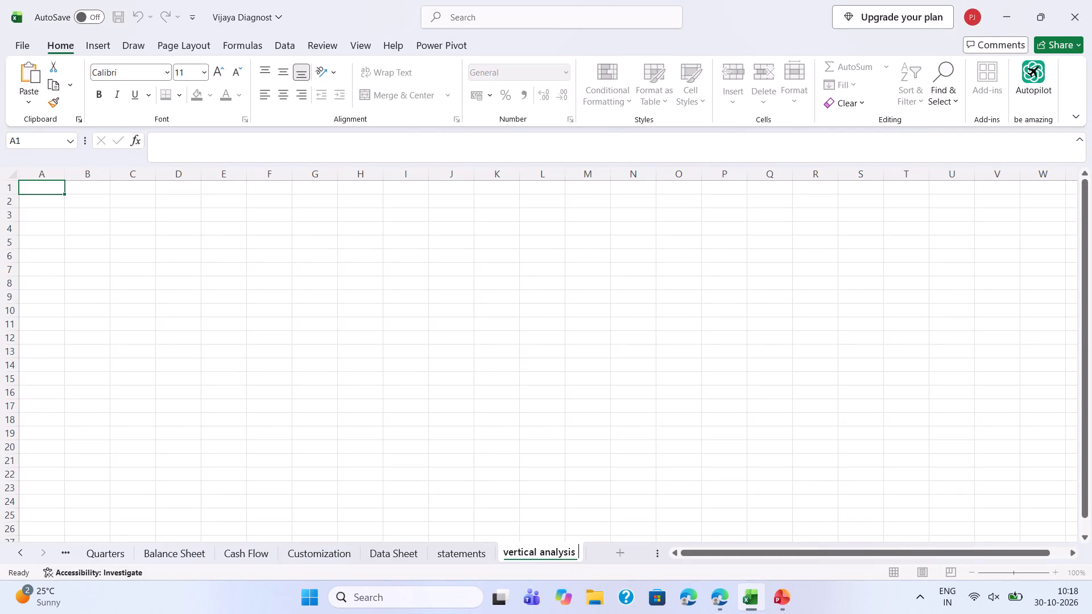
{"action": "key", "text": "Return"}
{"action": "left_click", "coordinate": [572, 394]}
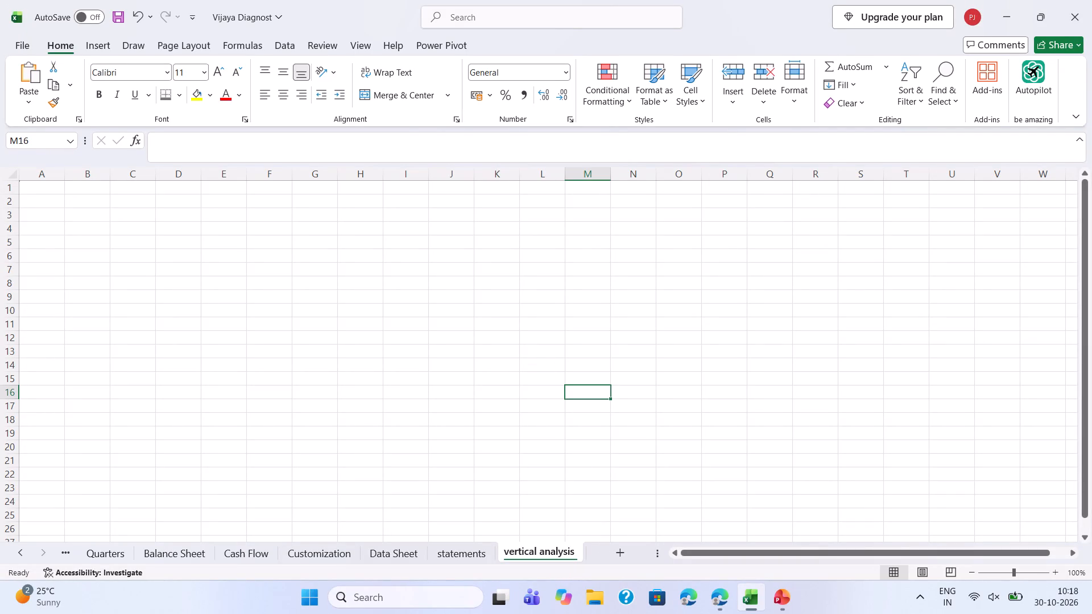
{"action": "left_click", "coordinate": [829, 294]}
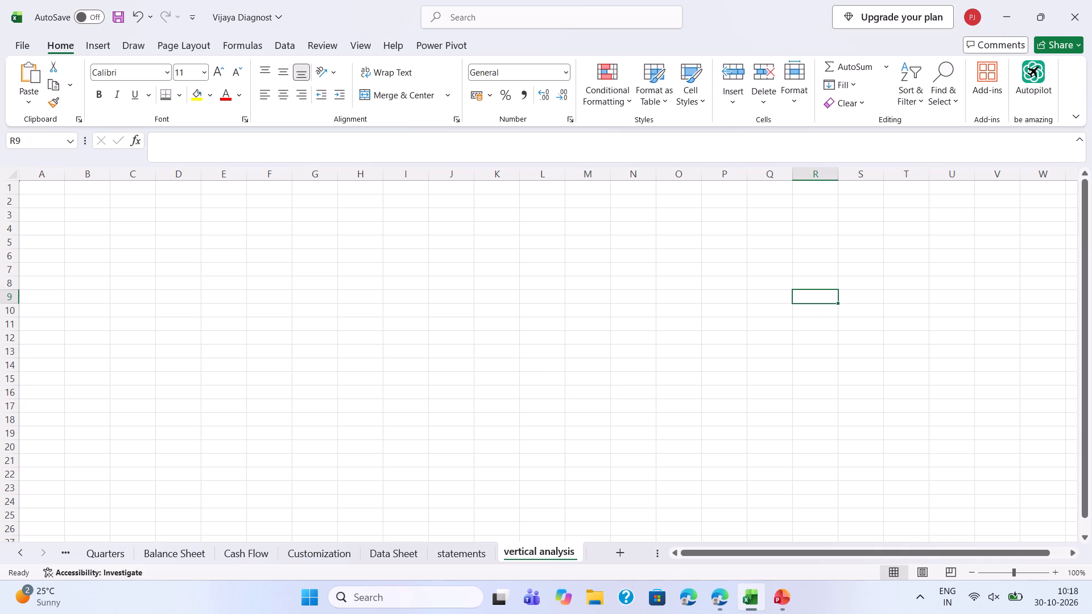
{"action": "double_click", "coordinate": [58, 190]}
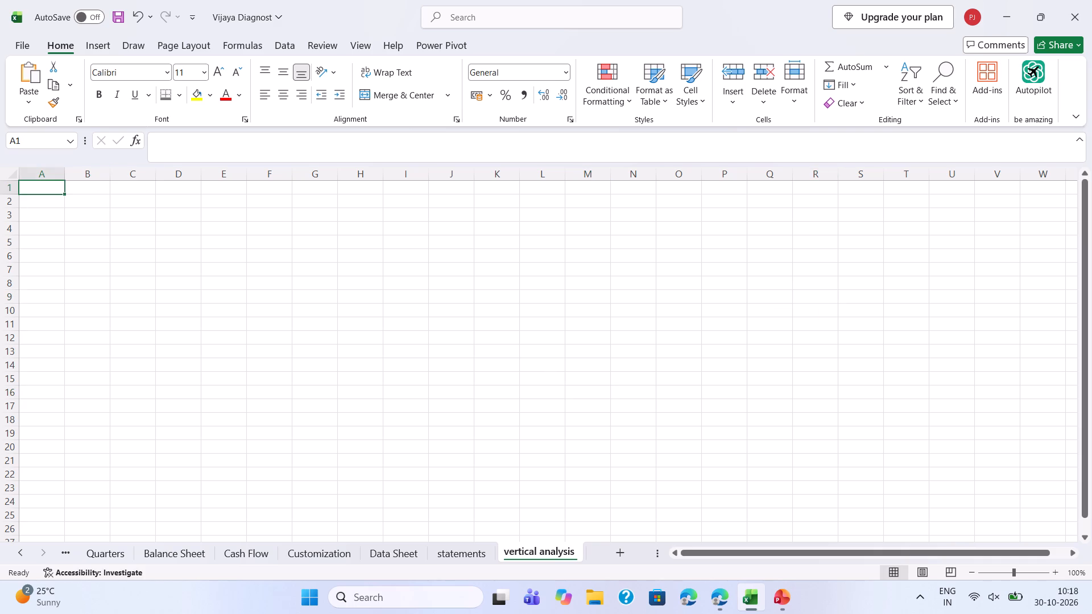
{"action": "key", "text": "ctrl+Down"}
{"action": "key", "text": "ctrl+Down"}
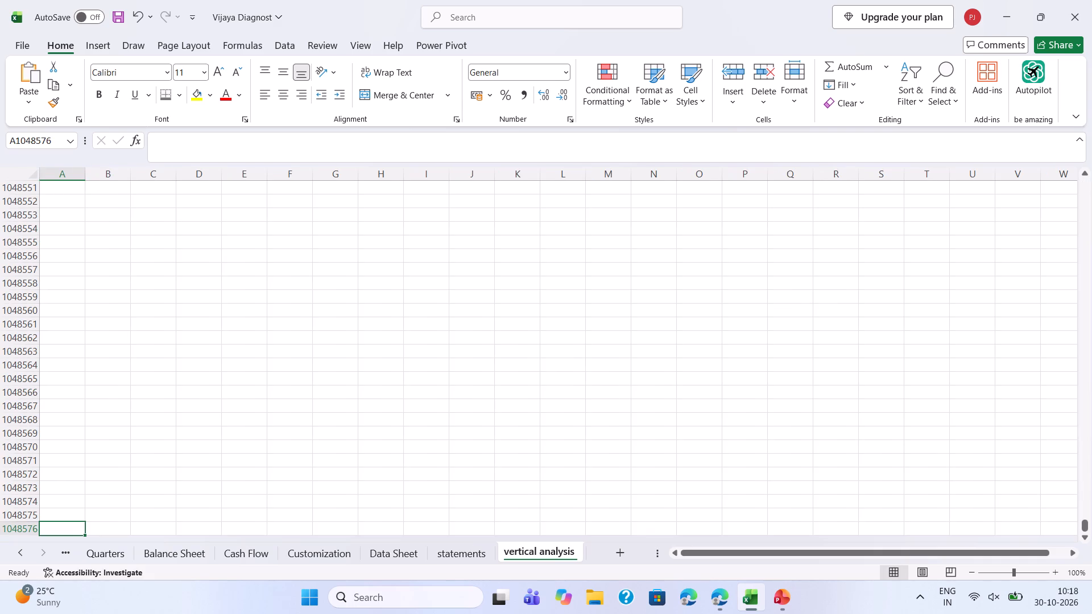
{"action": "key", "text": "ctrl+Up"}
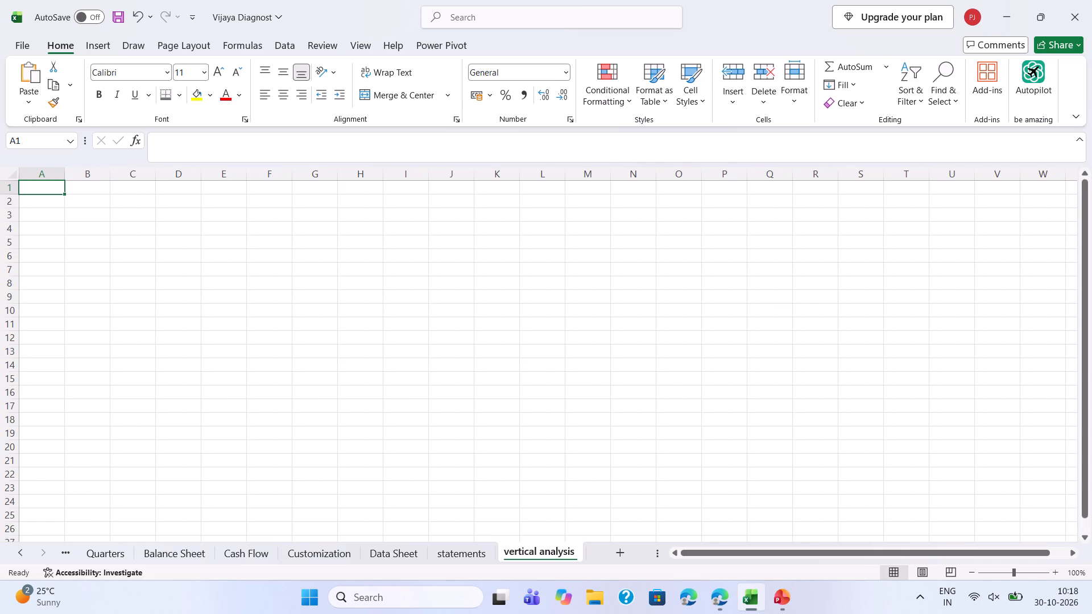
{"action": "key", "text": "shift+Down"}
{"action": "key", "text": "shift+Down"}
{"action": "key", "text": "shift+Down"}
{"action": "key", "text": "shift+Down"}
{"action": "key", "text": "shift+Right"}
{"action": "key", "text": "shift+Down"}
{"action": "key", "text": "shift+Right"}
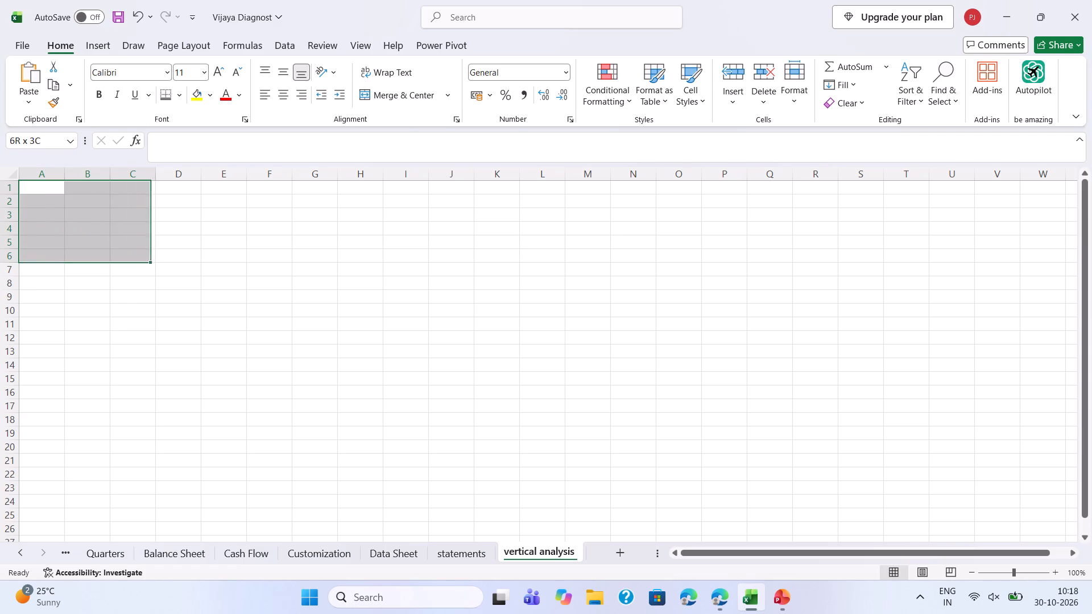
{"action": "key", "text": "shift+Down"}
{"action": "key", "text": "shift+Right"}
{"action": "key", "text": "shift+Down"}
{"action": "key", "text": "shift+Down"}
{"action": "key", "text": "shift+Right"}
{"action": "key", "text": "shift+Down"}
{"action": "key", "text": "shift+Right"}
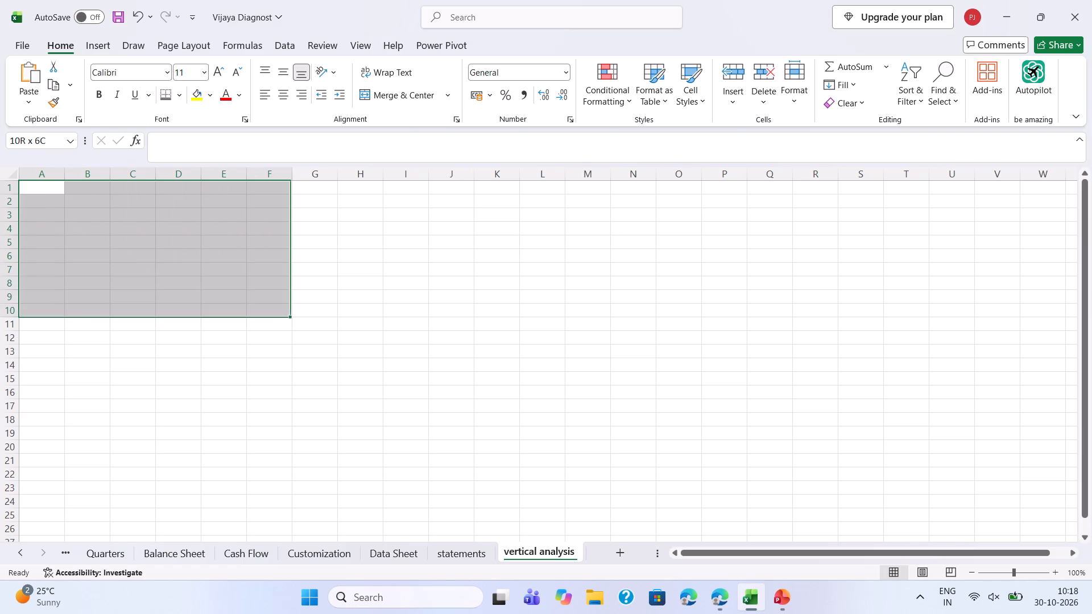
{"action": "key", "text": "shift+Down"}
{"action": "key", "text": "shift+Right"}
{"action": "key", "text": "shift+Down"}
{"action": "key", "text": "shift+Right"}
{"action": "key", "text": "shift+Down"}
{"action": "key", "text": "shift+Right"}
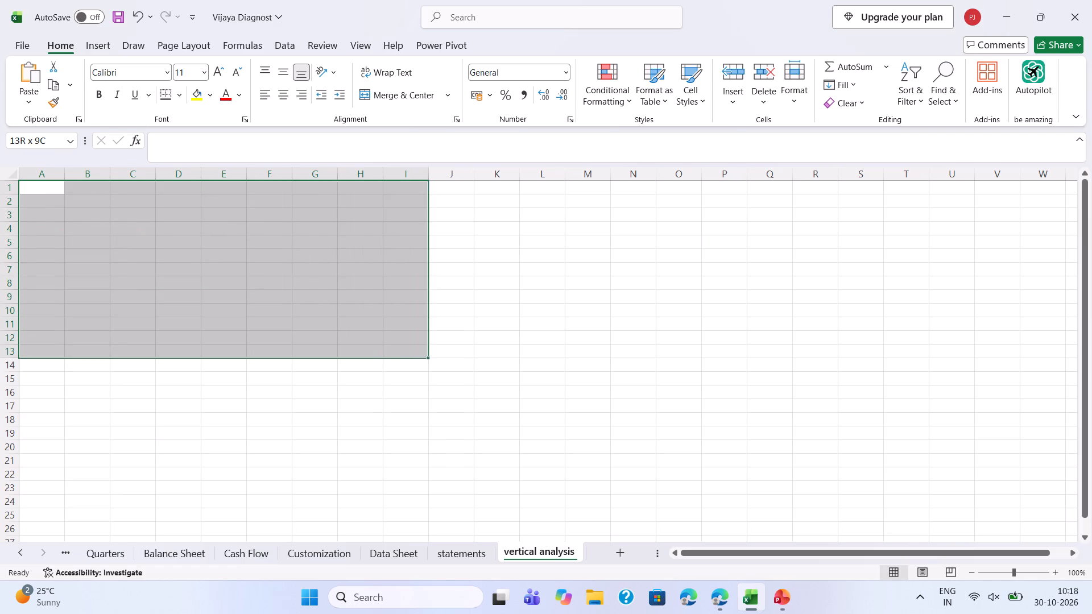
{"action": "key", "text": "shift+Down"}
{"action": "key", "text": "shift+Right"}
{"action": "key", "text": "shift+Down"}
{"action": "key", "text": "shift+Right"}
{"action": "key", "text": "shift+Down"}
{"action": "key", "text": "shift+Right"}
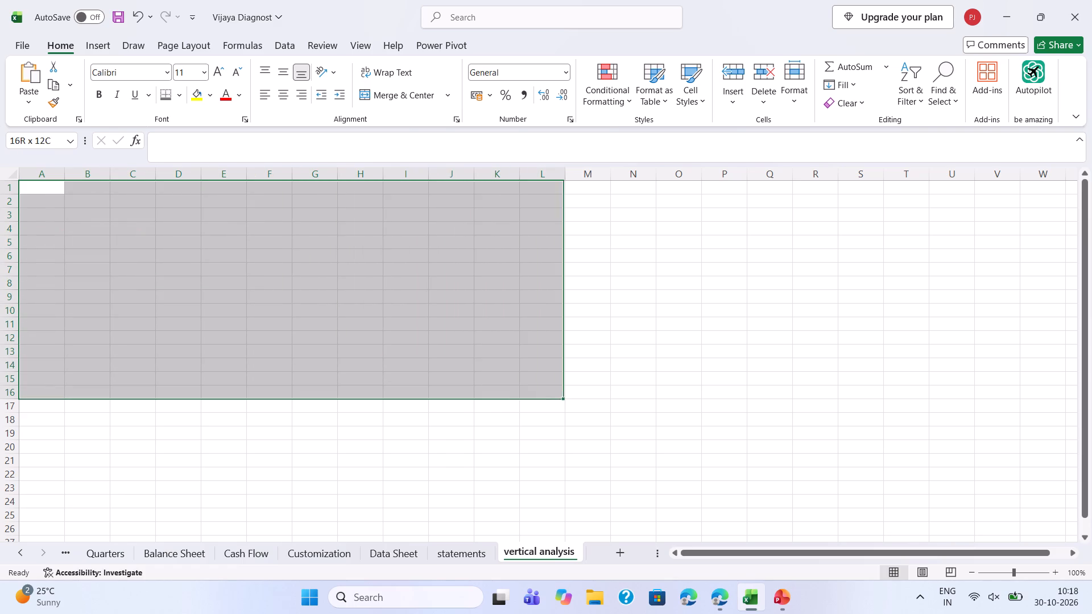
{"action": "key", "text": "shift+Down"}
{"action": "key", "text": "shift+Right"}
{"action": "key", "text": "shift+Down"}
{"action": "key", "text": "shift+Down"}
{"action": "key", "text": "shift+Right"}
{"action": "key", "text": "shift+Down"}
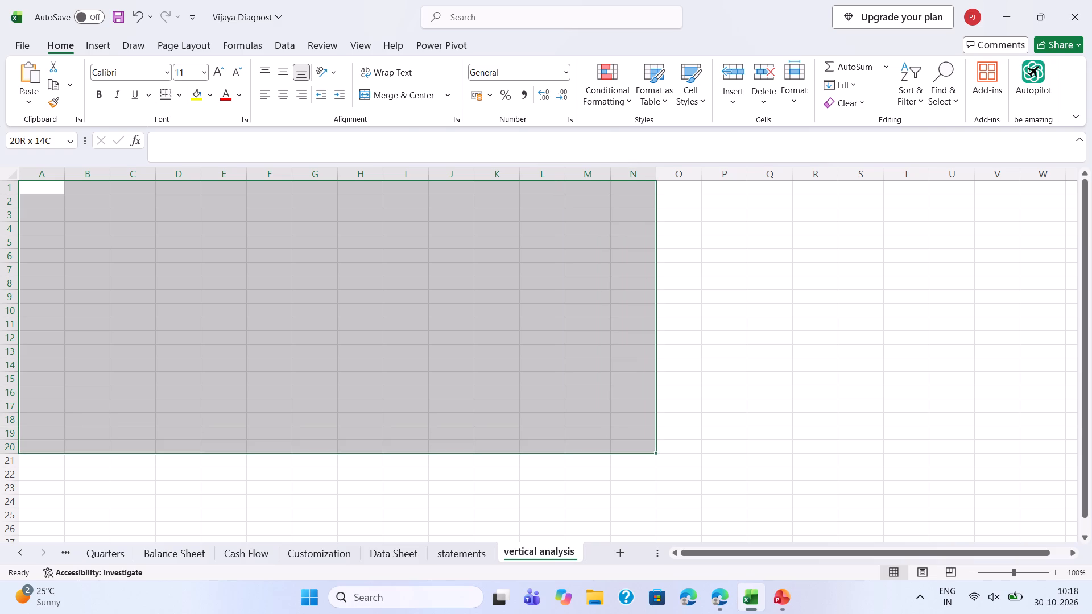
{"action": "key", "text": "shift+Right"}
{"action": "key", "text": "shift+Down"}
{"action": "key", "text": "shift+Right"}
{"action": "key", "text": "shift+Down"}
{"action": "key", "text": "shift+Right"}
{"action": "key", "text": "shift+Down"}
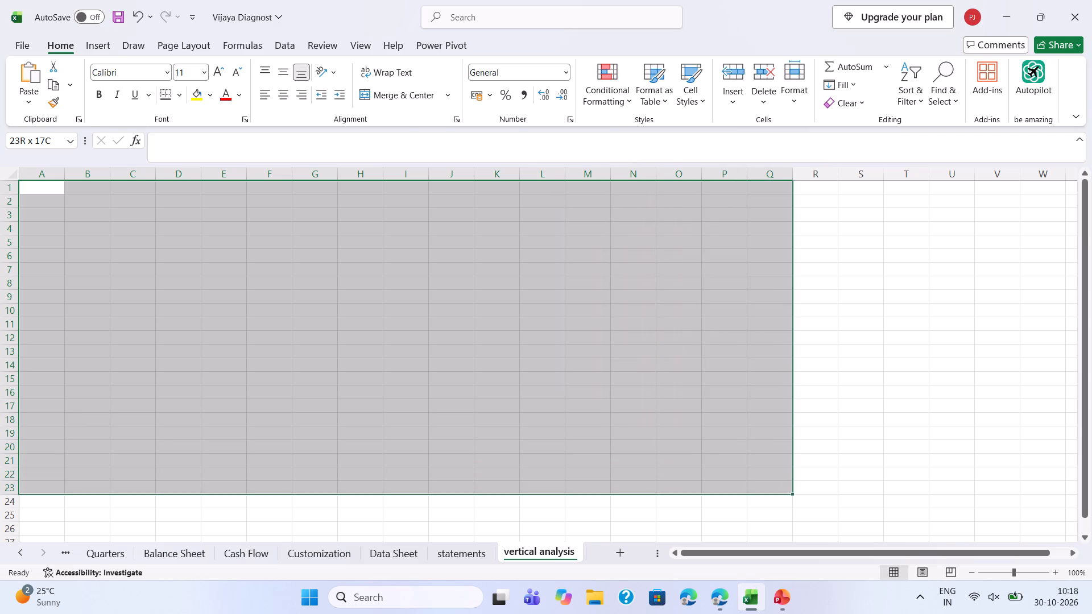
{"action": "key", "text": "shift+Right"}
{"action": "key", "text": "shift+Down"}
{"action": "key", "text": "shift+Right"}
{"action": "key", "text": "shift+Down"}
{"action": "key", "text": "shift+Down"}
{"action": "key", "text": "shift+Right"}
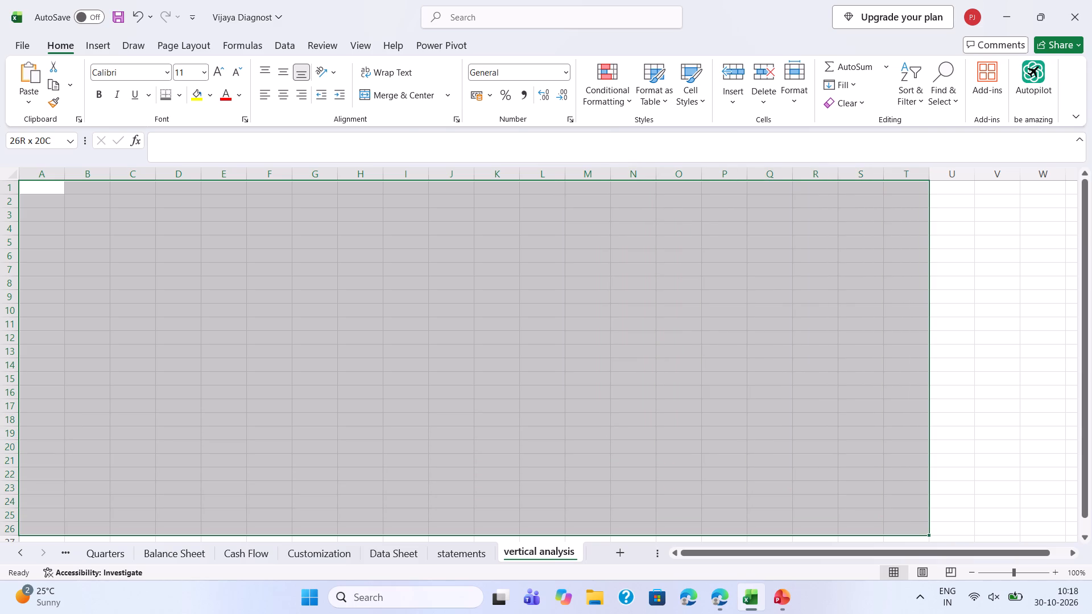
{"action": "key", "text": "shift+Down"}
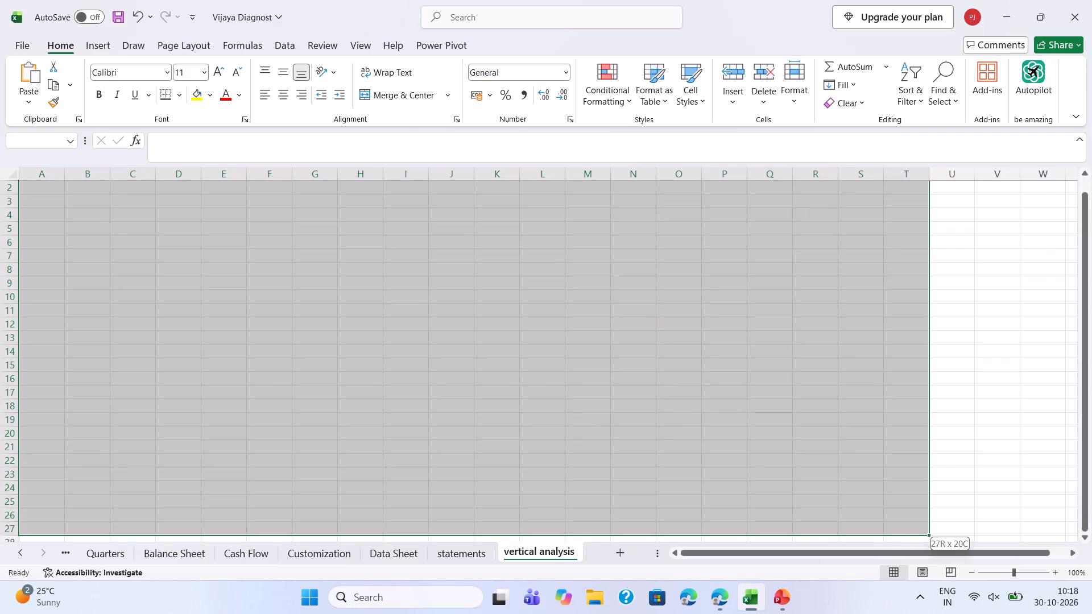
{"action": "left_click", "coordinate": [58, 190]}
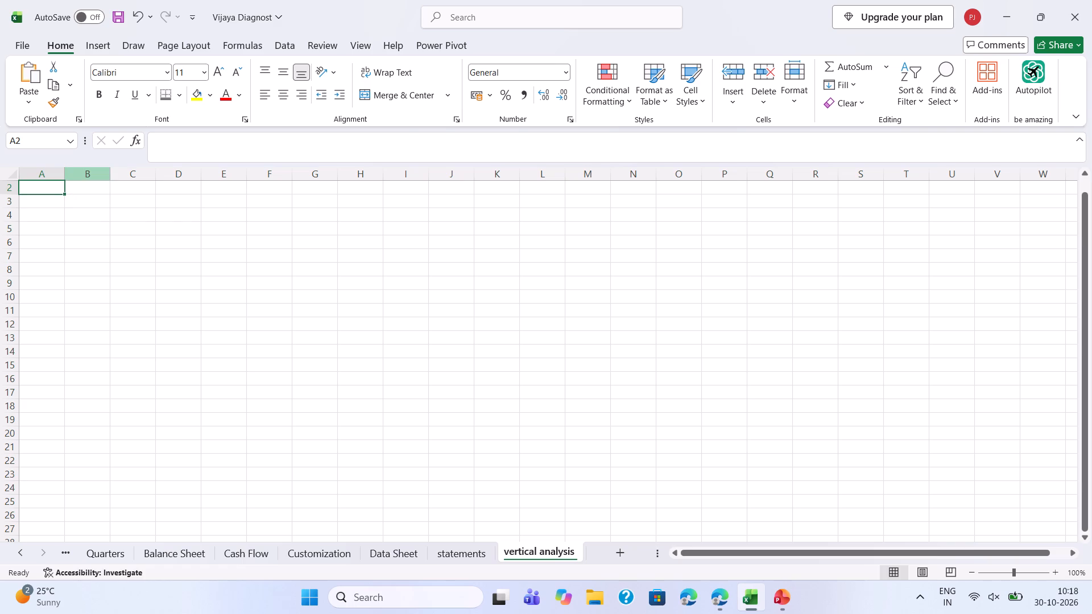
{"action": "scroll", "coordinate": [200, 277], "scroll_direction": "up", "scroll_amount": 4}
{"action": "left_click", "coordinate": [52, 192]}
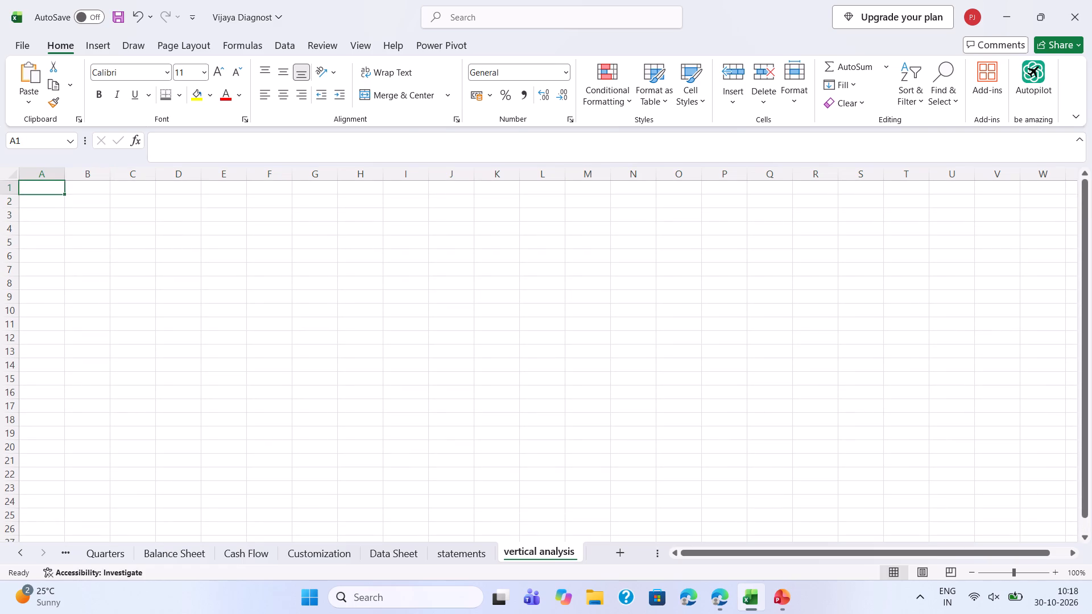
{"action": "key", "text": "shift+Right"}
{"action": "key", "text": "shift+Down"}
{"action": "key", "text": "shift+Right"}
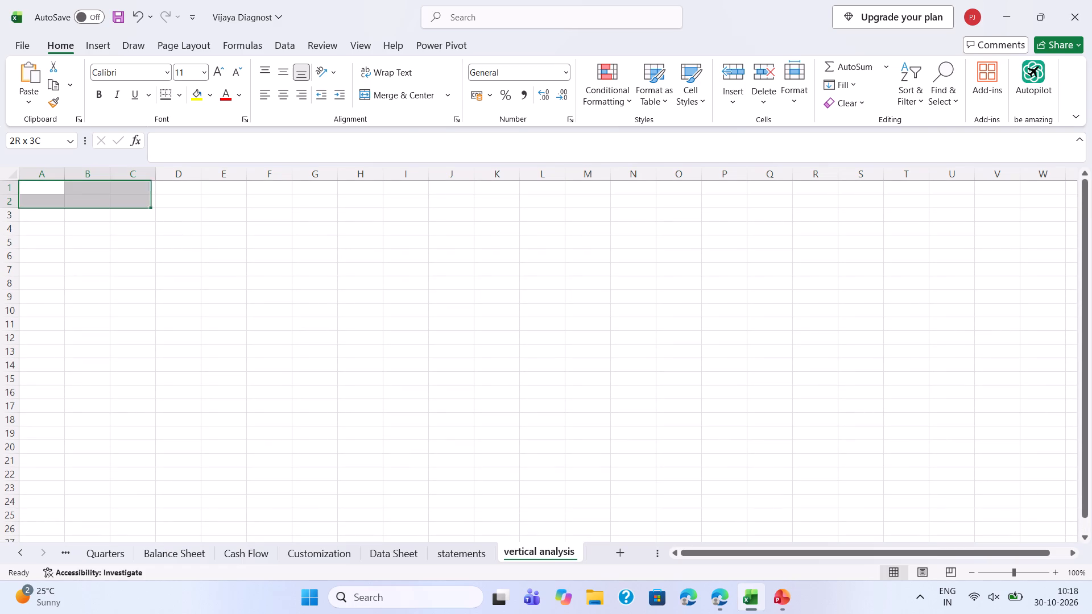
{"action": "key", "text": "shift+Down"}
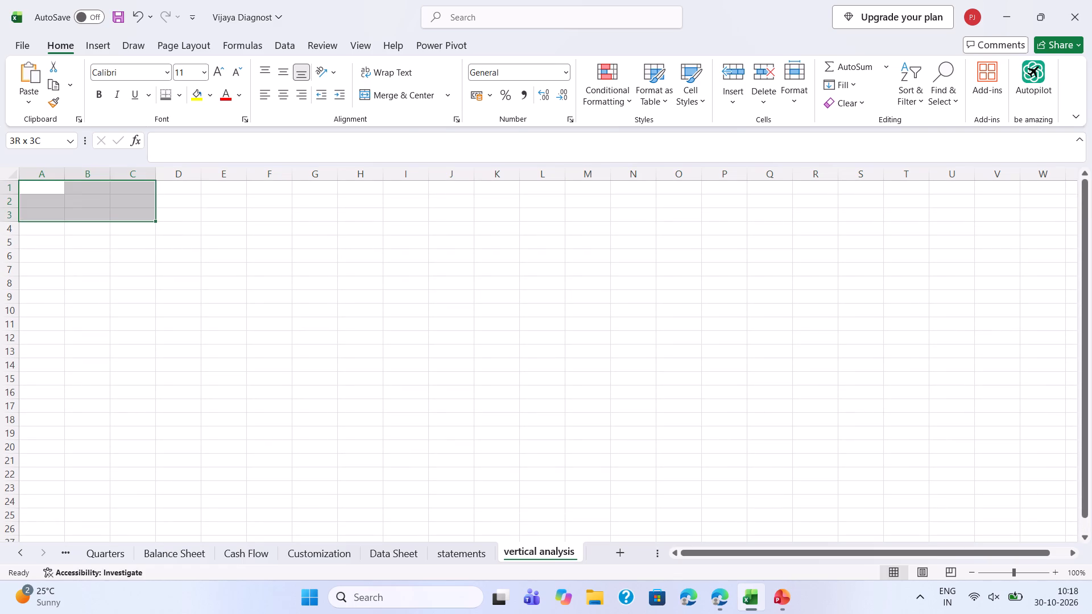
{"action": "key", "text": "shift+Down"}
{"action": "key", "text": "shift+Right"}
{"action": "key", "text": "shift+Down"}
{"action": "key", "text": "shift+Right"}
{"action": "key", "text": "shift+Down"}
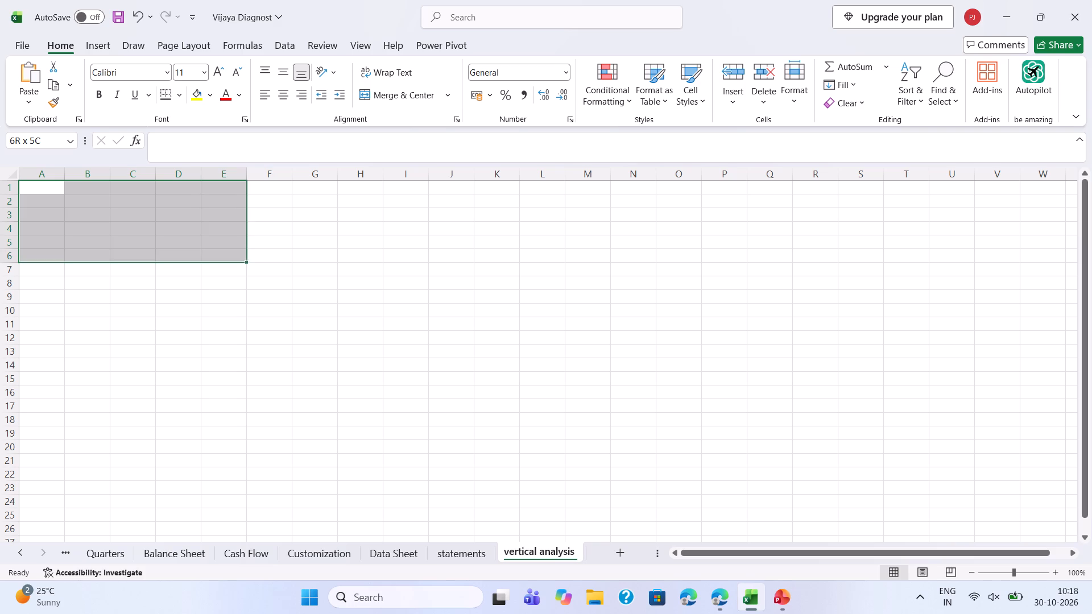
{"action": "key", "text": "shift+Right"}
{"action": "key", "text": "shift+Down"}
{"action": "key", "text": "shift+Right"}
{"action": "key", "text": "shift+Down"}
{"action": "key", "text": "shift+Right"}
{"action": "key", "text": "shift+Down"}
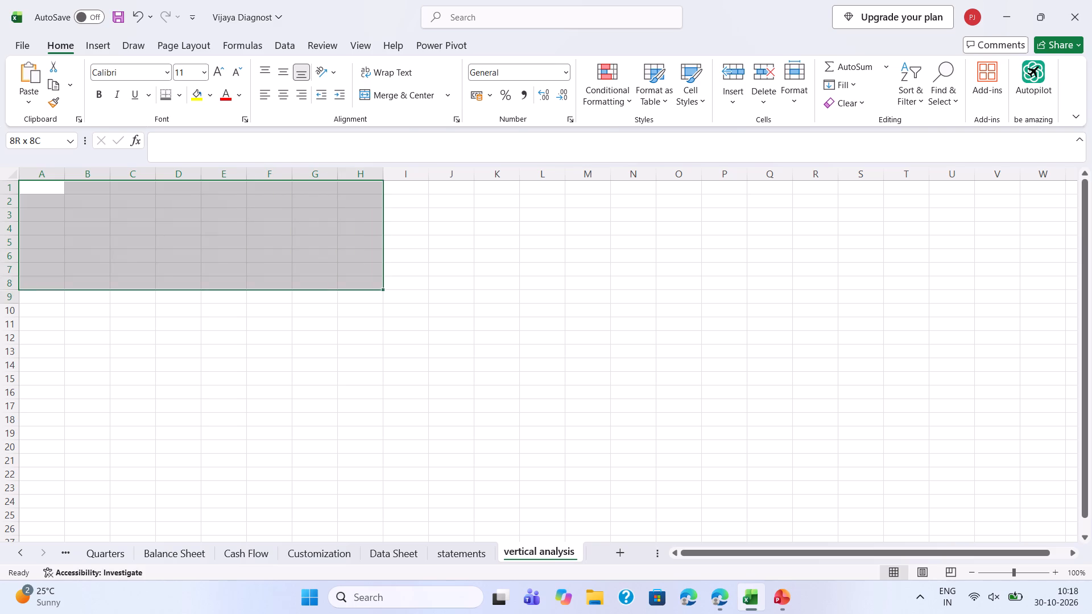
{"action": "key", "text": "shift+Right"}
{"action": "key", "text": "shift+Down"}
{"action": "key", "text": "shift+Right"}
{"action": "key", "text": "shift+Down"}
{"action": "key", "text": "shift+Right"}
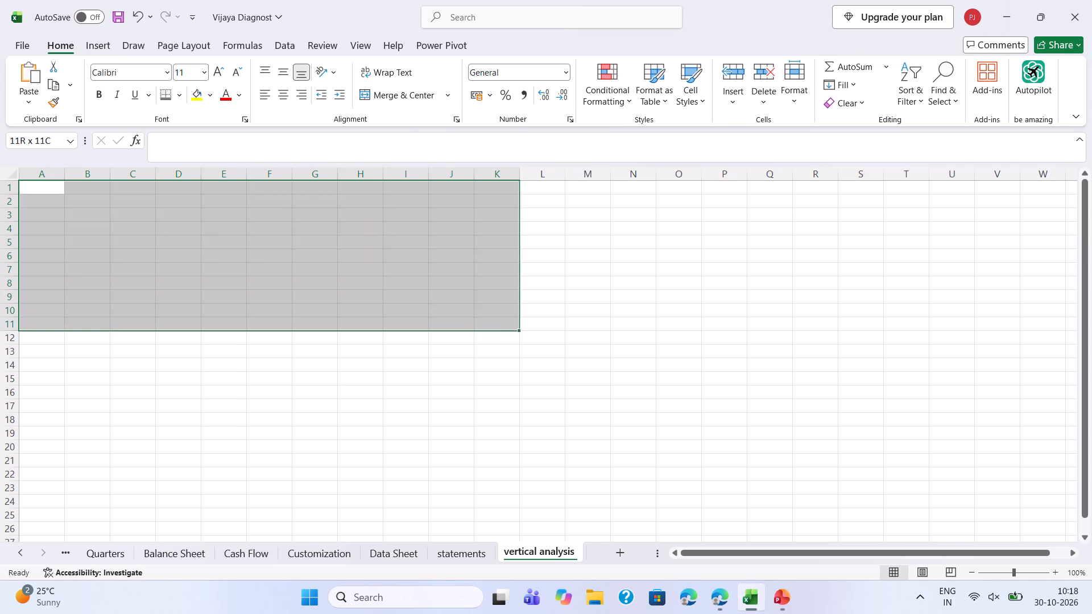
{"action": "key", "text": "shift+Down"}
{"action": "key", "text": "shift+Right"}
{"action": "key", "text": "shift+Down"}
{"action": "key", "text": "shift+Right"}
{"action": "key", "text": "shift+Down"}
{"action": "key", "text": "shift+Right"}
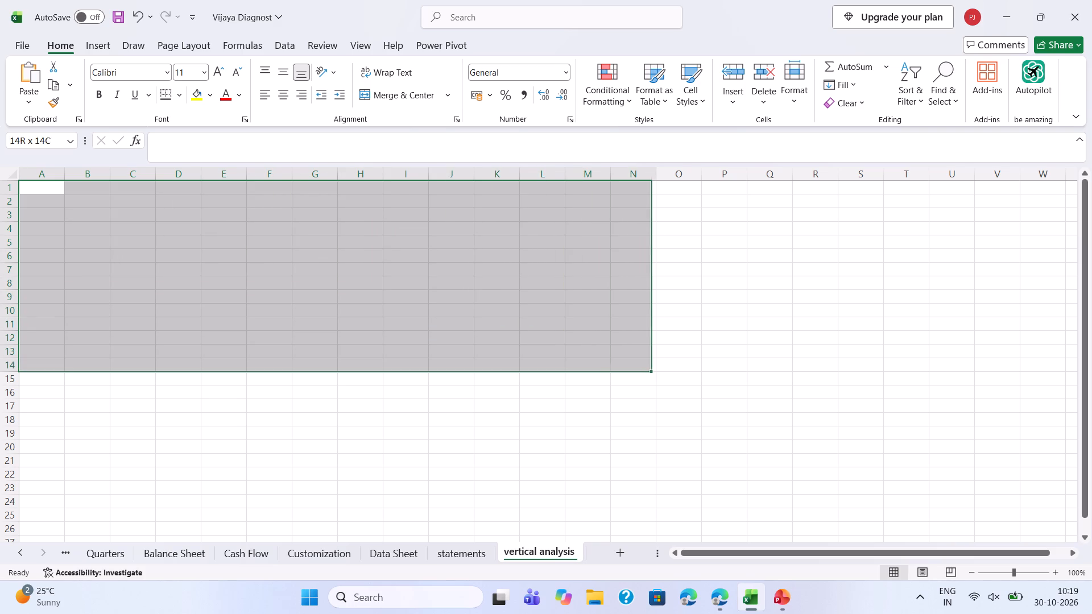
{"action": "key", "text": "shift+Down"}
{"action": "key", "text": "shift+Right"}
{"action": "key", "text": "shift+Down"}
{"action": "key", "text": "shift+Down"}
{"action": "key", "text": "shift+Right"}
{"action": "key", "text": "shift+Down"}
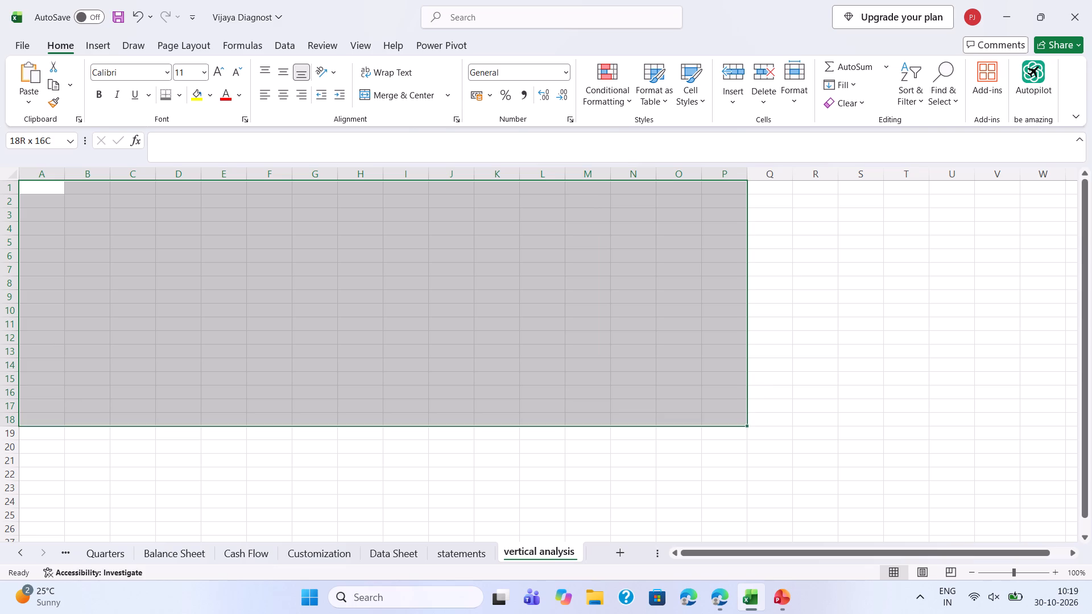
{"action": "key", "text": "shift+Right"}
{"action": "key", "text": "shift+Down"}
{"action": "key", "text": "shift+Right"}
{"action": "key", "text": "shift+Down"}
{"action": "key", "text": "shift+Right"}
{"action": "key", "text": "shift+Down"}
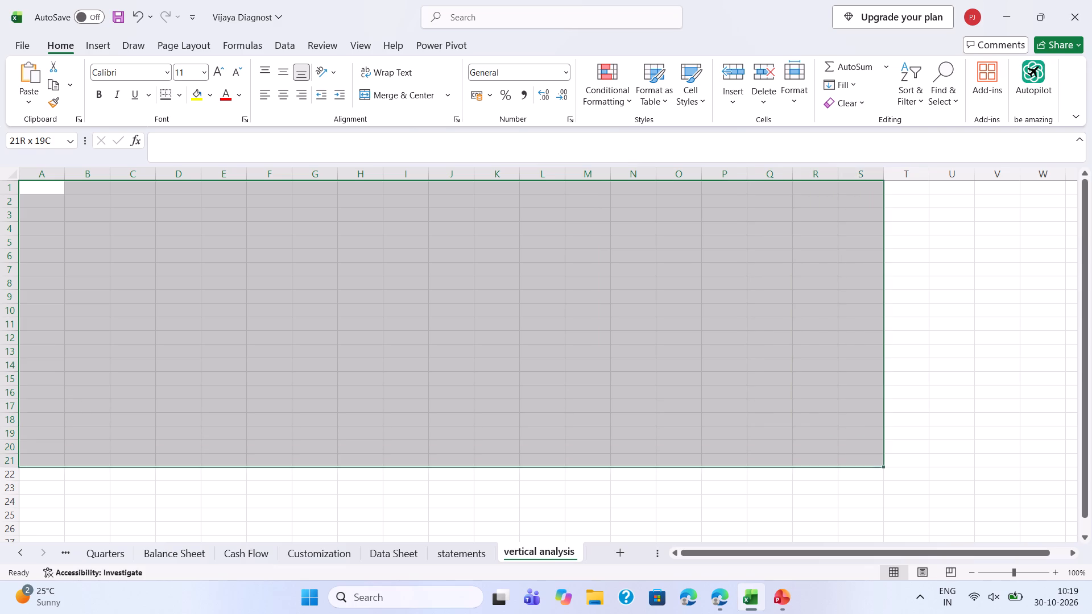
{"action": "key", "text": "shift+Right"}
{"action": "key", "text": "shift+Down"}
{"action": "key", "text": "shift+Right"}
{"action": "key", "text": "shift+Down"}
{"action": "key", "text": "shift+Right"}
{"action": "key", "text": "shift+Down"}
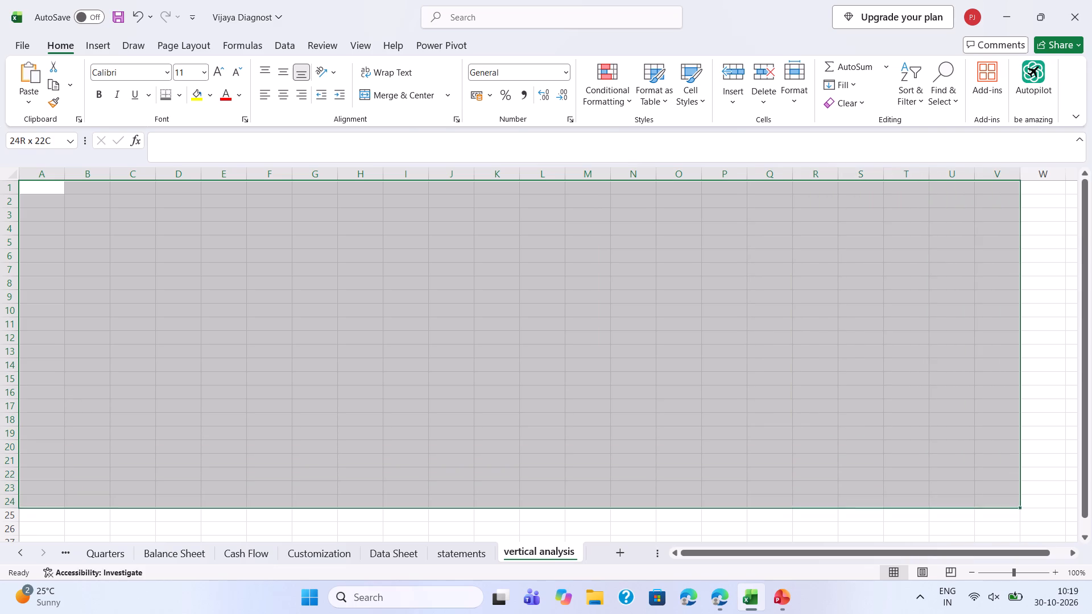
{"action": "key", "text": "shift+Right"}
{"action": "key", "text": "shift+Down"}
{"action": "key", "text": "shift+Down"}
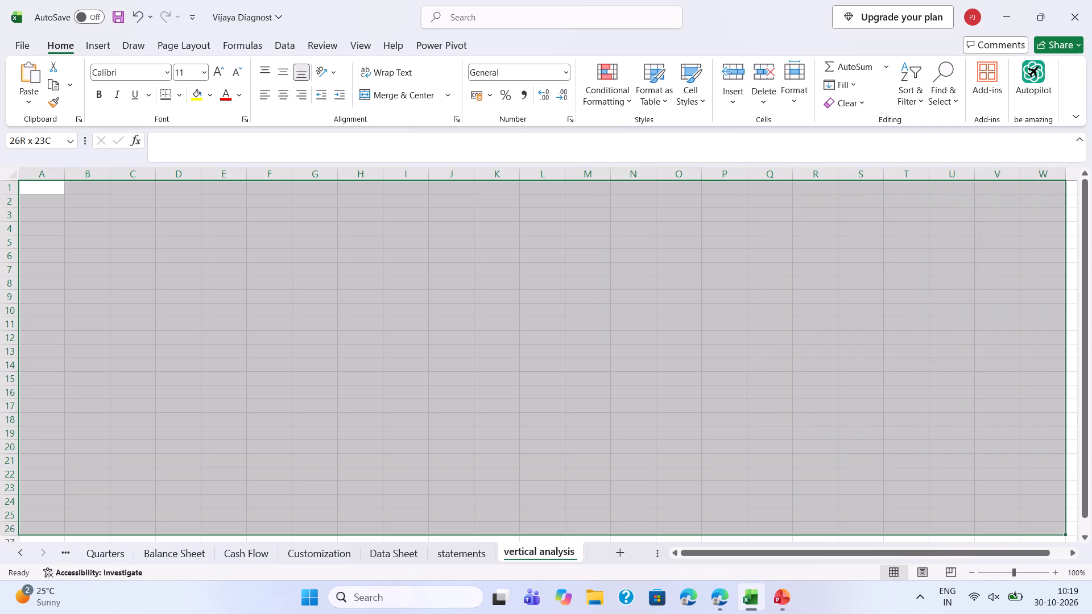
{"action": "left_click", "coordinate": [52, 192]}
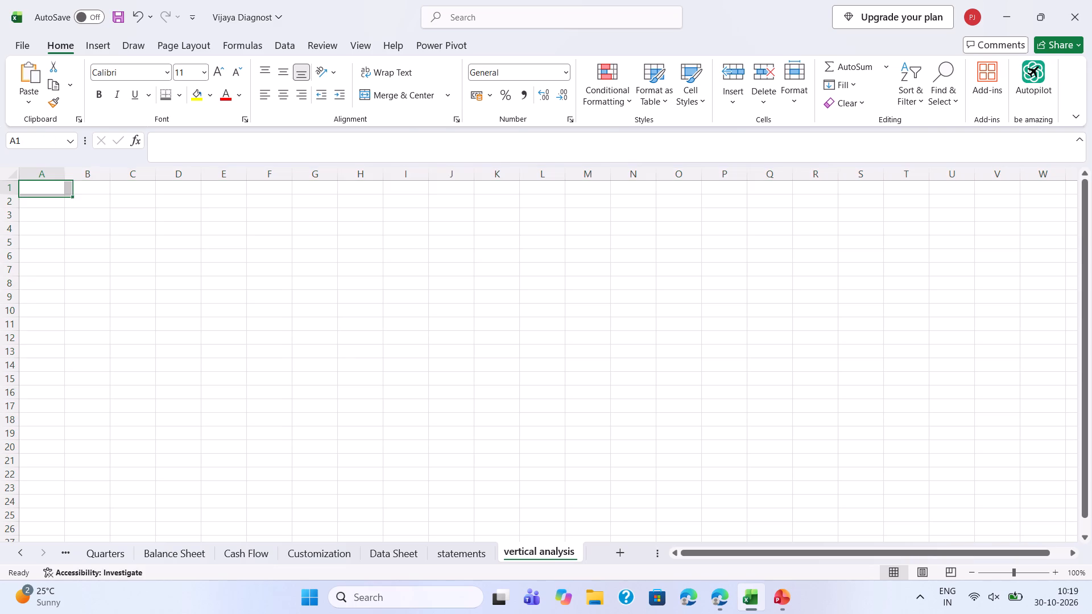
Enter the label "sales" in cell A2 of the vertical analysis sheet.
{"action": "left_click", "coordinate": [49, 202]}
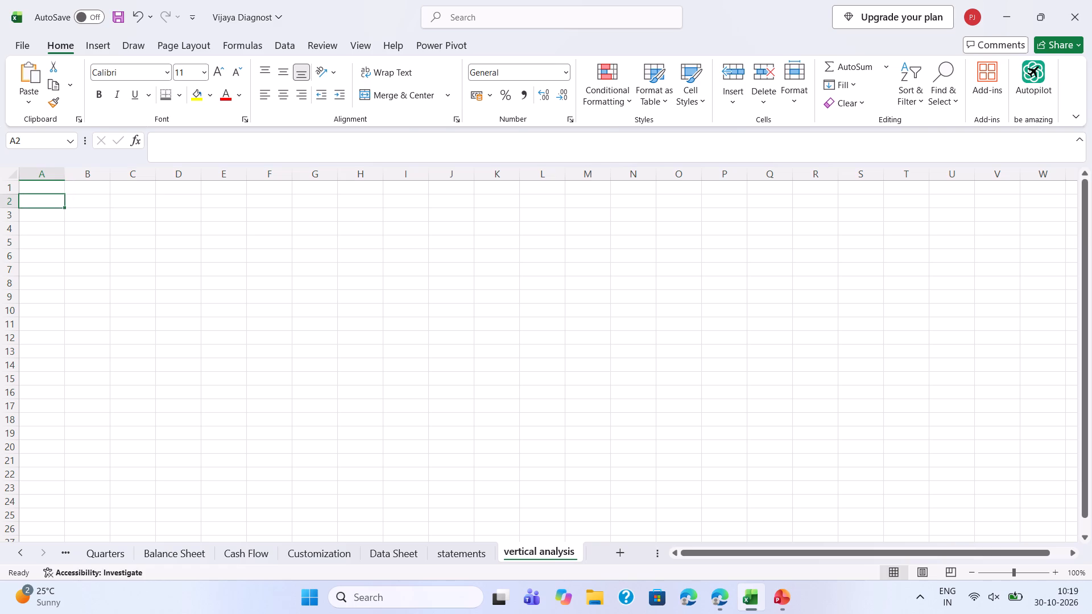
{"action": "type", "text": "sales"}
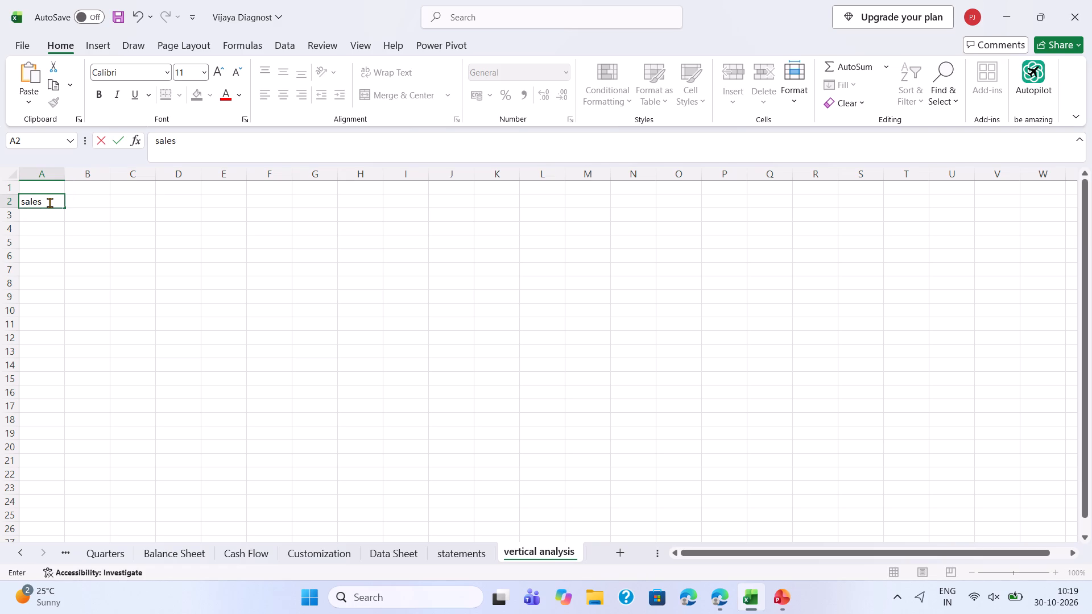
{"action": "key", "text": "Return"}
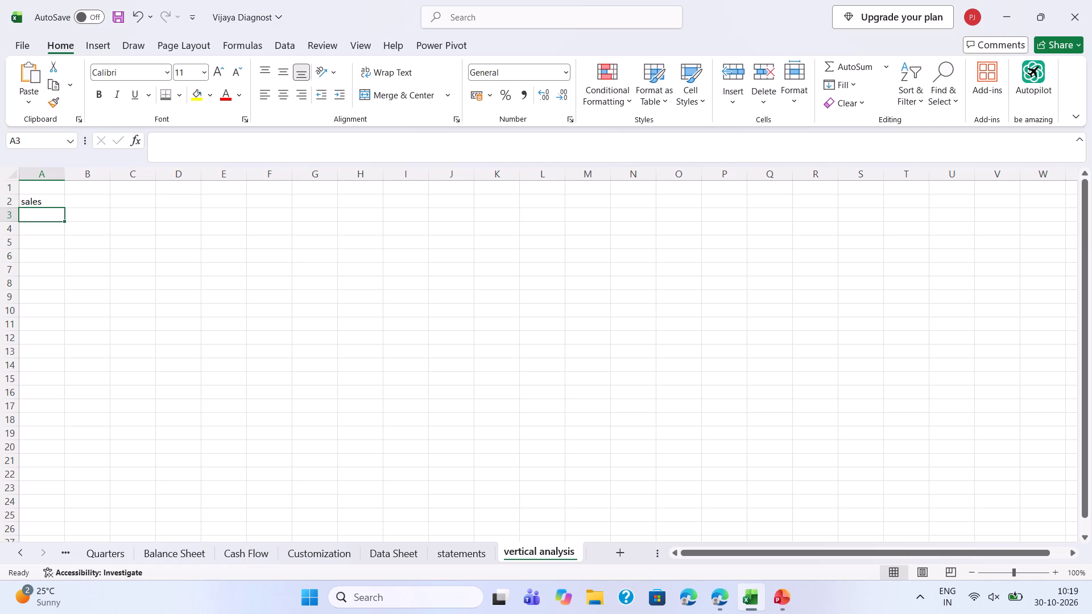
Copy the row labels from Raw Material Cost to Dividend Amount in the Data Sheet into the vertical analysis sheet, starting at A3.
{"action": "left_click", "coordinate": [449, 549]}
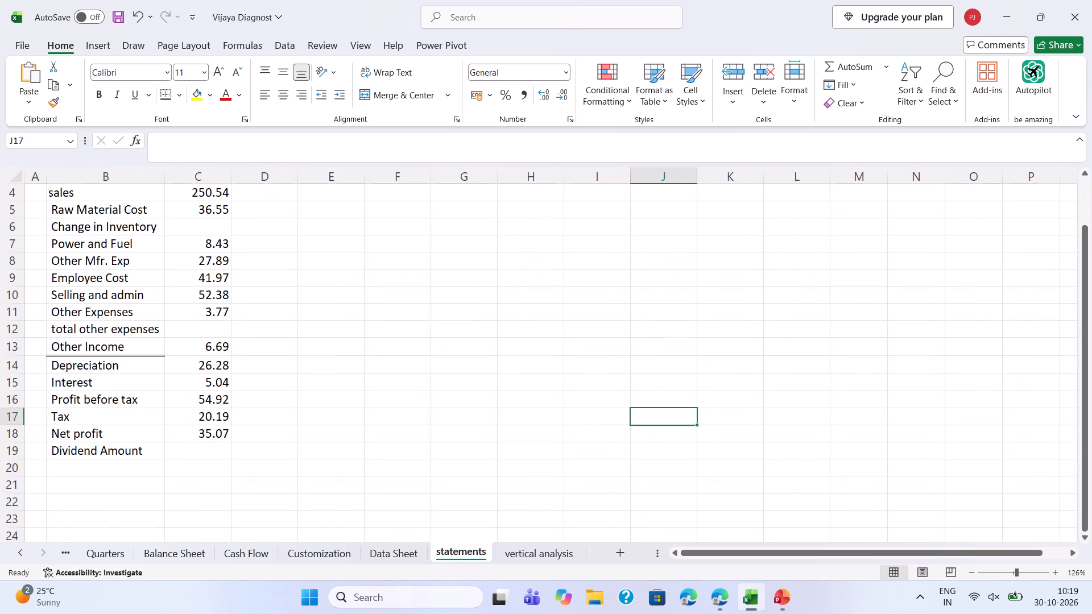
{"action": "left_click", "coordinate": [415, 558]}
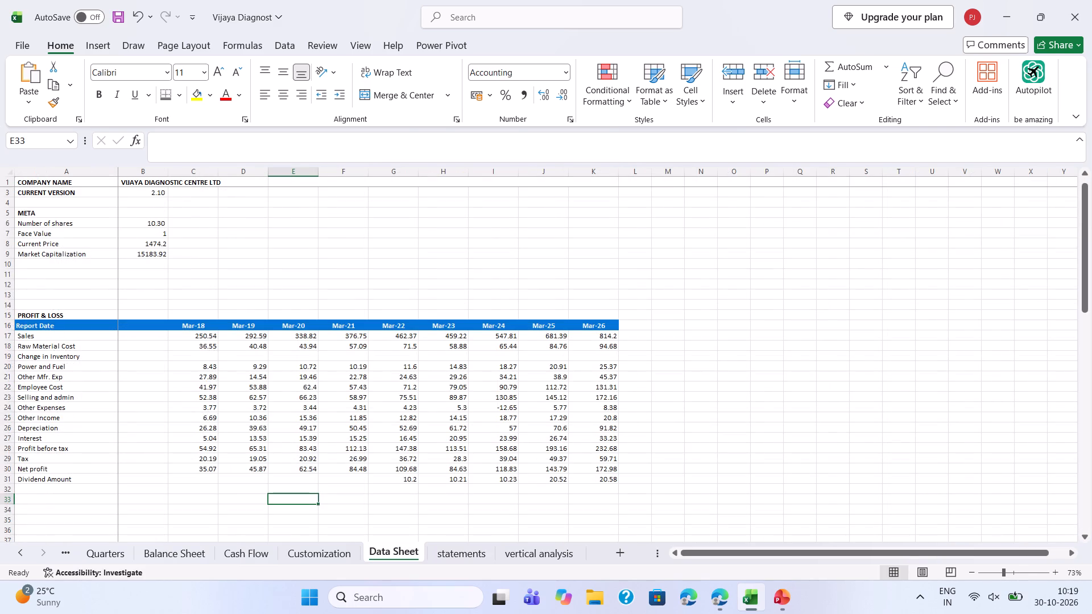
{"action": "left_click_drag", "start_coordinate": [78, 347], "coordinate": [94, 471]}
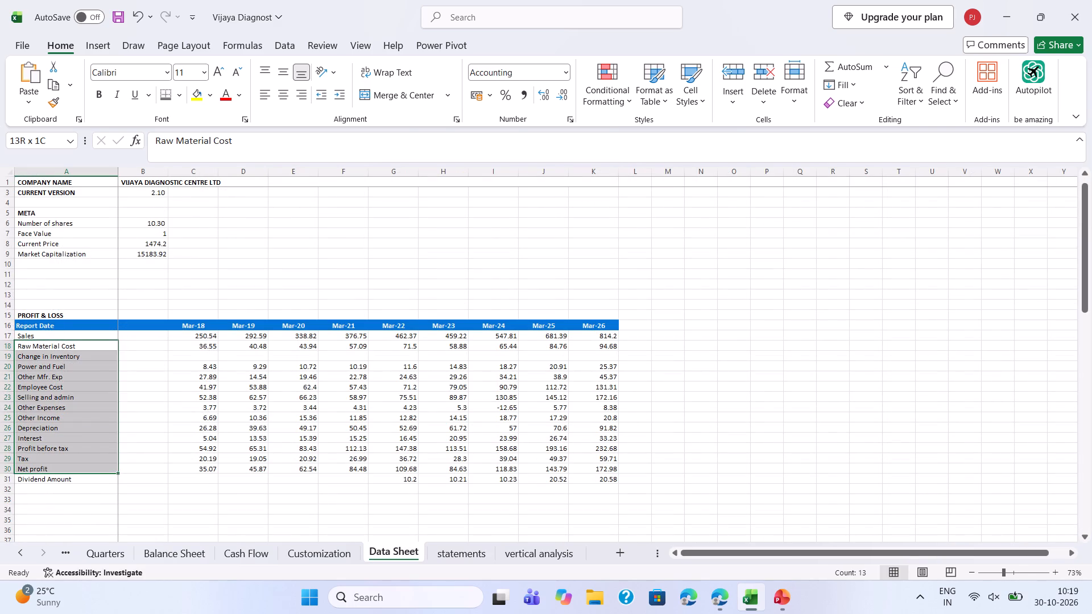
{"action": "left_click_drag", "start_coordinate": [94, 471], "coordinate": [96, 474]}
{"action": "key", "text": "ctrl+c"}
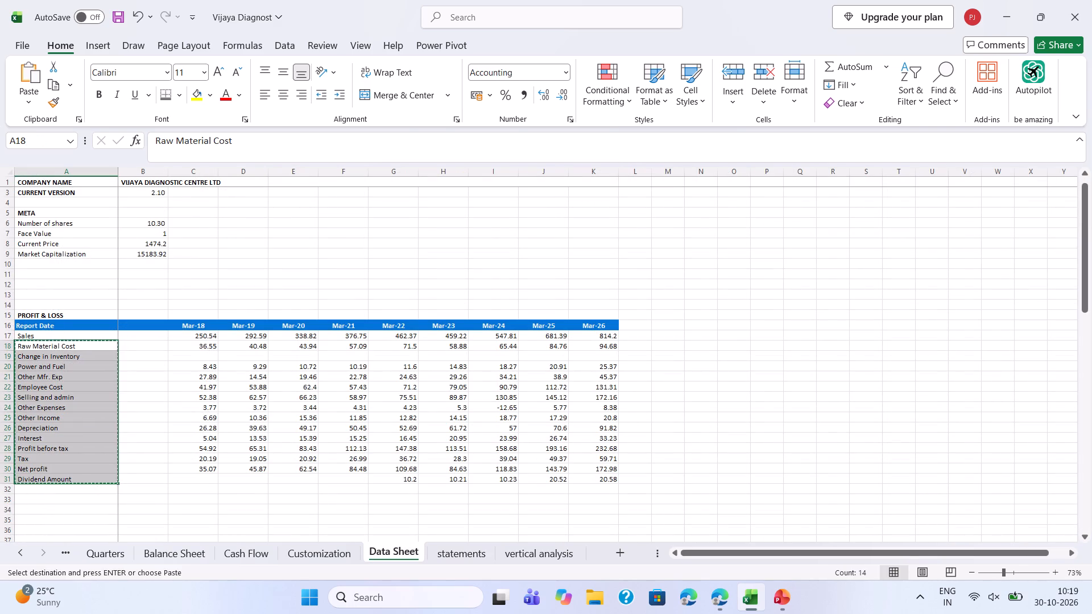
{"action": "left_click", "coordinate": [519, 558]}
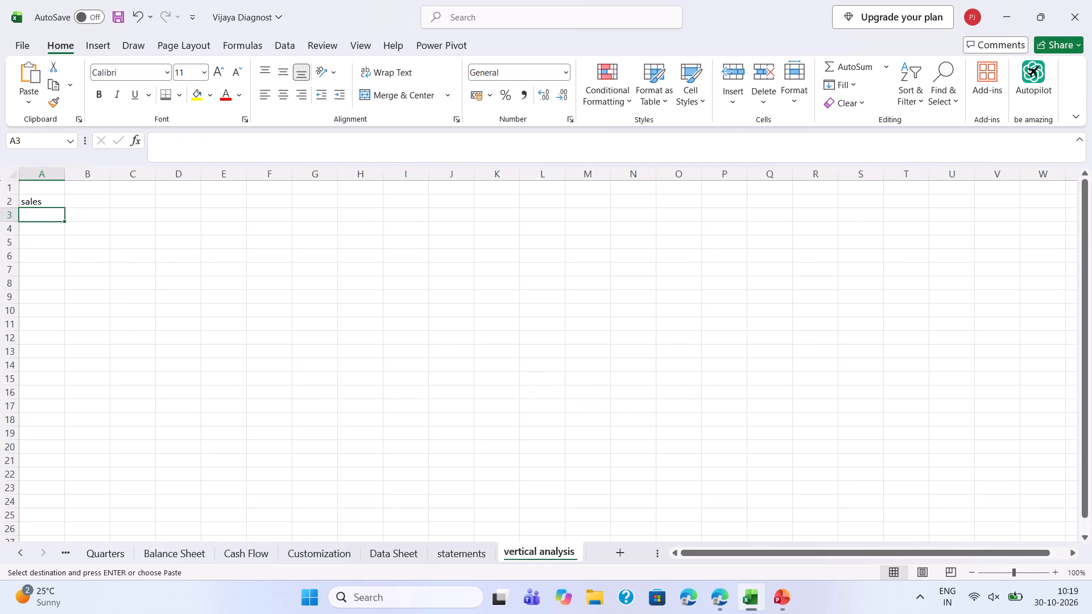
{"action": "key", "text": "ctrl+v"}
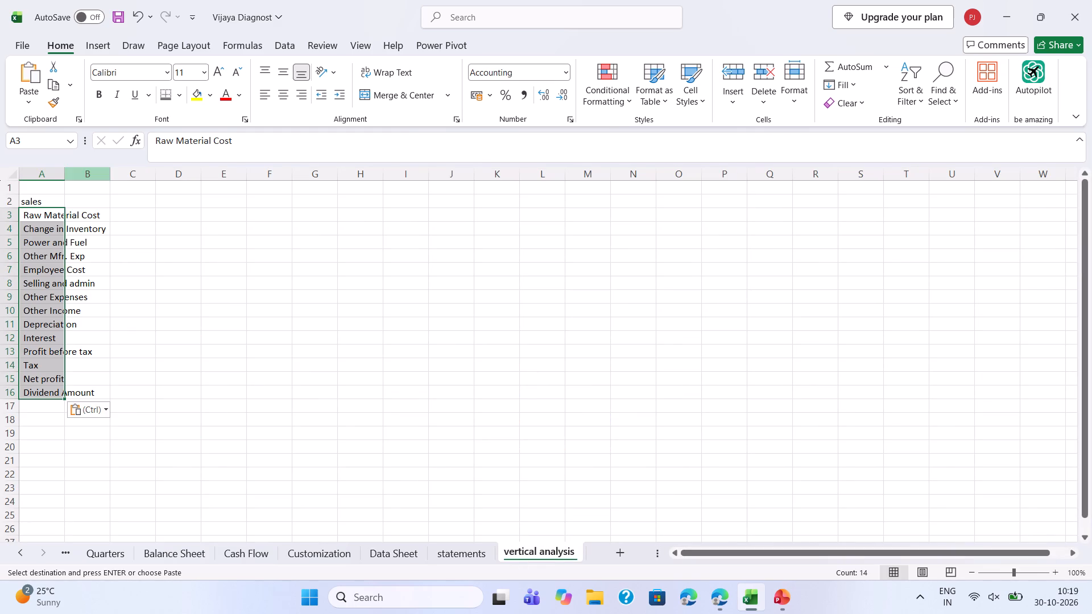
Widen column A of the vertical analysis sheet so the row labels fit inside it.
{"action": "left_click_drag", "start_coordinate": [68, 173], "coordinate": [153, 213]}
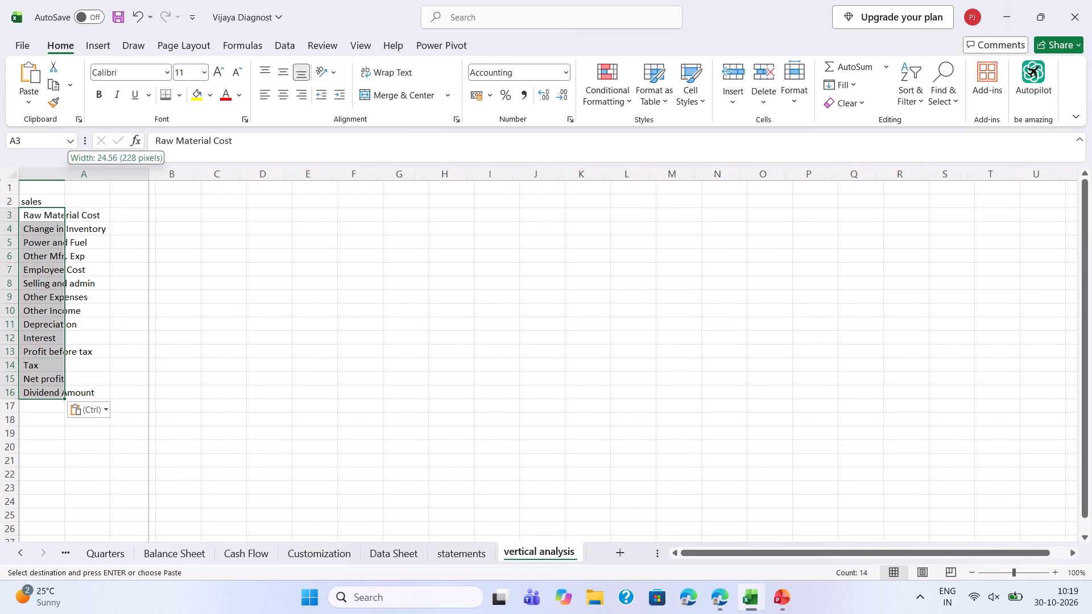
{"action": "left_click_drag", "start_coordinate": [153, 213], "coordinate": [157, 215]}
{"action": "left_click", "coordinate": [175, 223]}
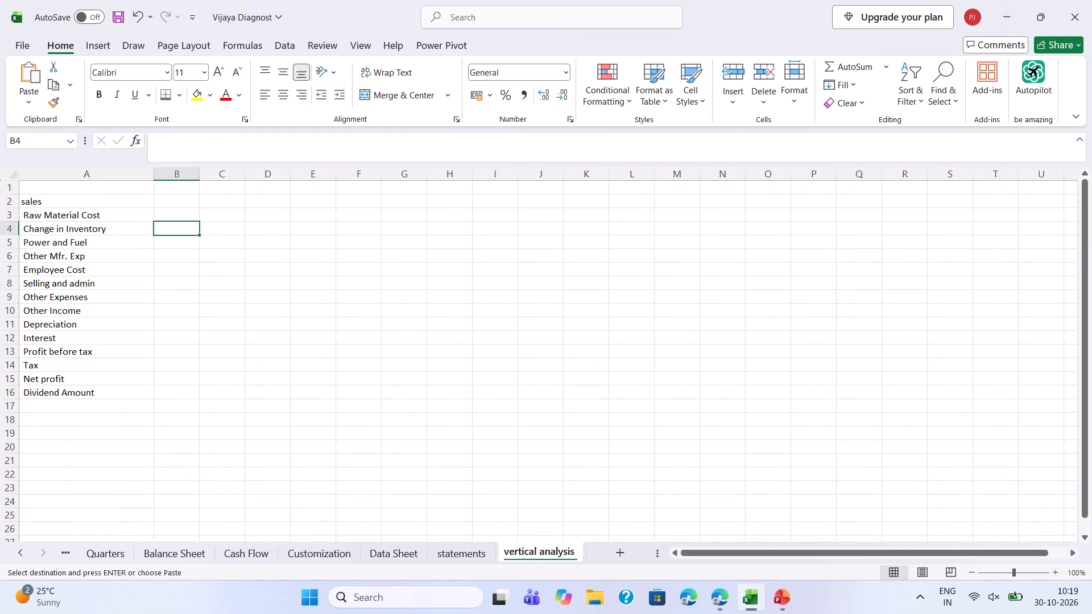
Link cell B2 to the report dates Mar-18 to Mar-26 with the formula ='Data Sheet'!C16:K16.
{"action": "left_click", "coordinate": [175, 223]}
{"action": "left_click", "coordinate": [175, 217]}
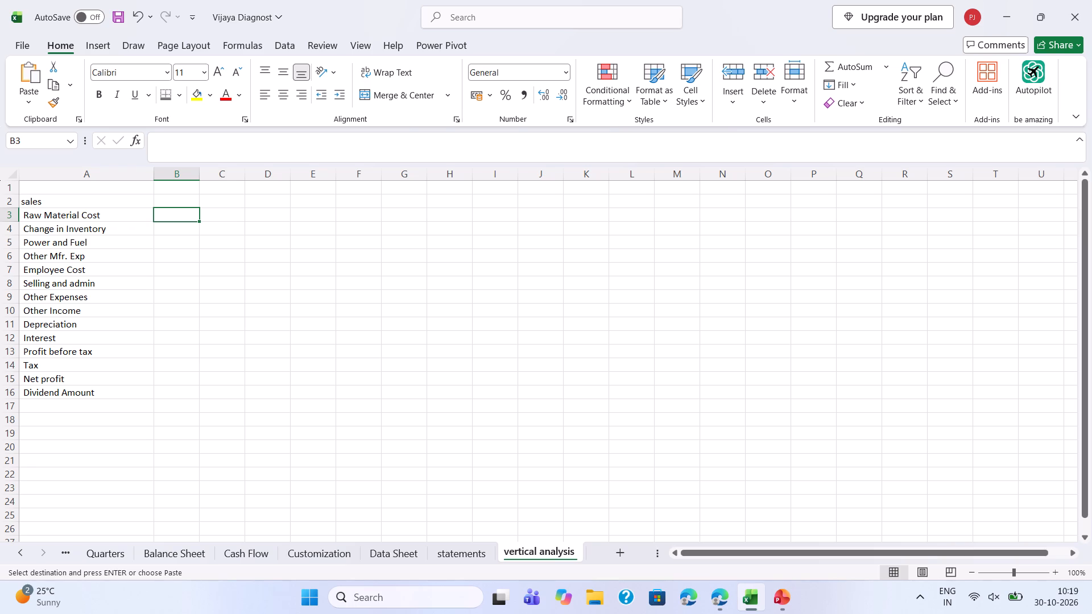
{"action": "left_click", "coordinate": [191, 202]}
{"action": "key", "text": "equal"}
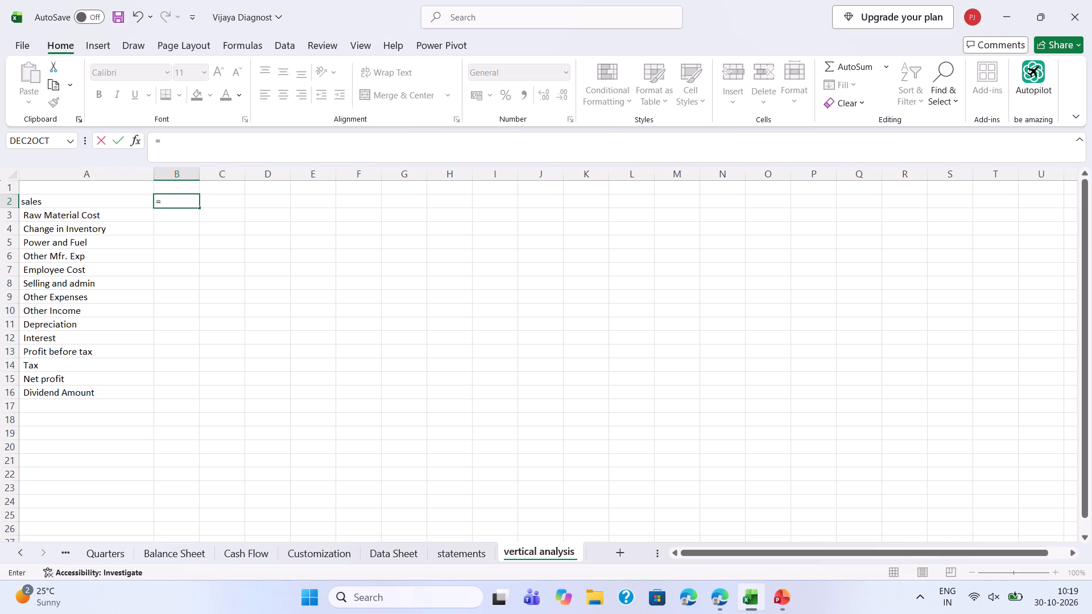
{"action": "left_click", "coordinate": [472, 557]}
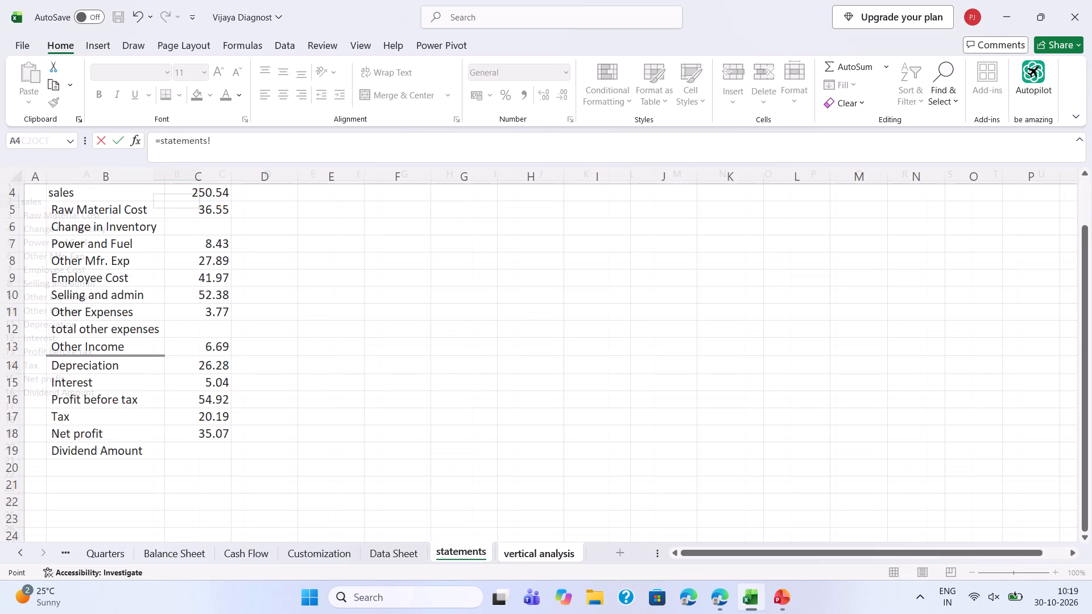
{"action": "scroll", "coordinate": [366, 426], "scroll_direction": "up", "scroll_amount": 2}
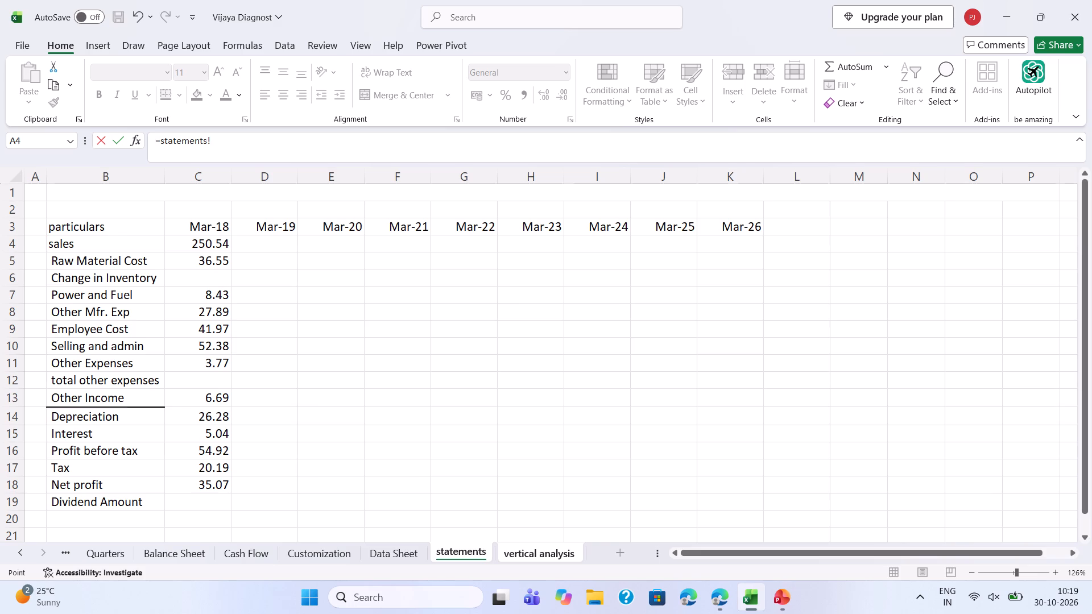
{"action": "left_click", "coordinate": [395, 550]}
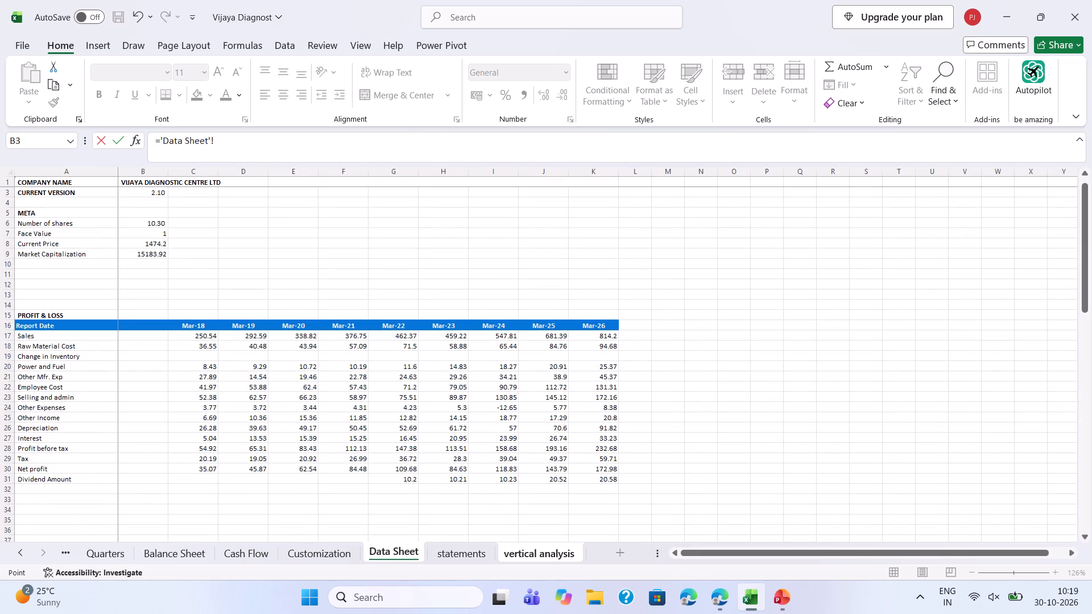
{"action": "left_click_drag", "start_coordinate": [195, 325], "coordinate": [481, 314]}
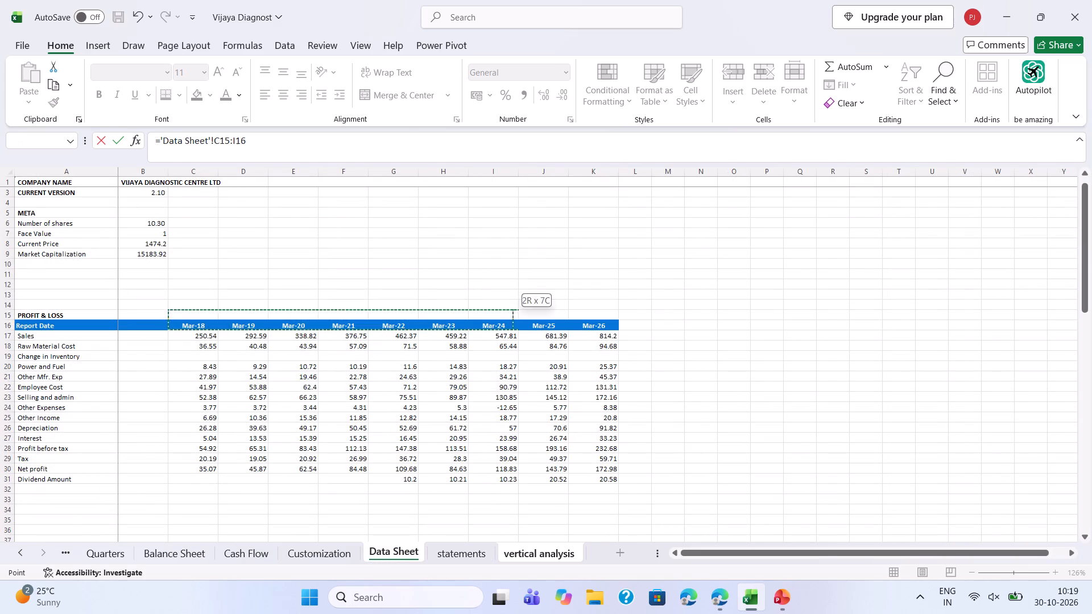
{"action": "left_click_drag", "start_coordinate": [481, 314], "coordinate": [604, 327]}
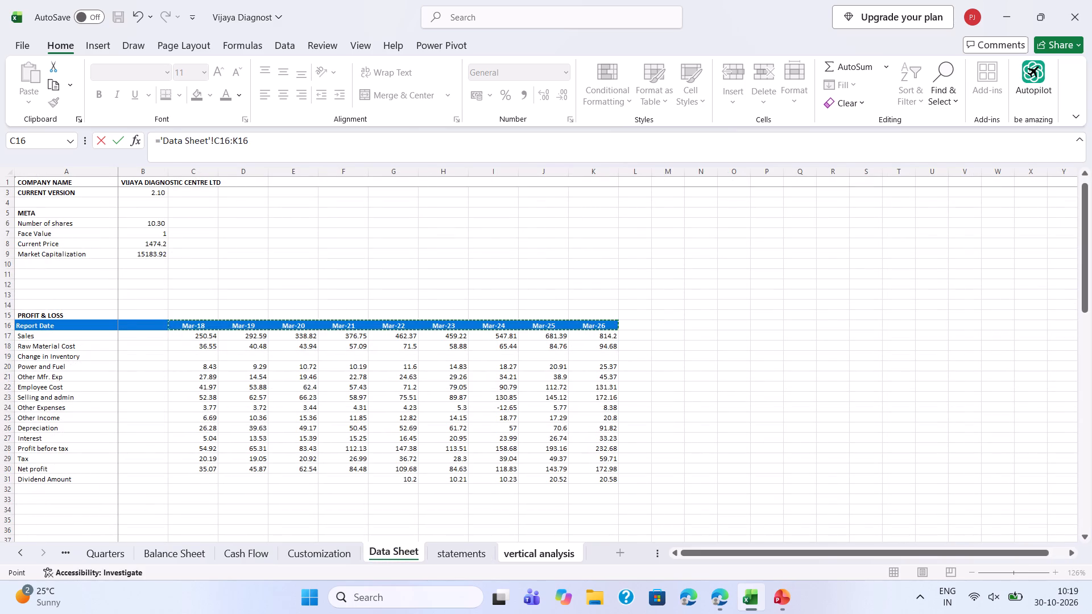
{"action": "key", "text": "shift+parenright"}
{"action": "key", "text": "Return"}
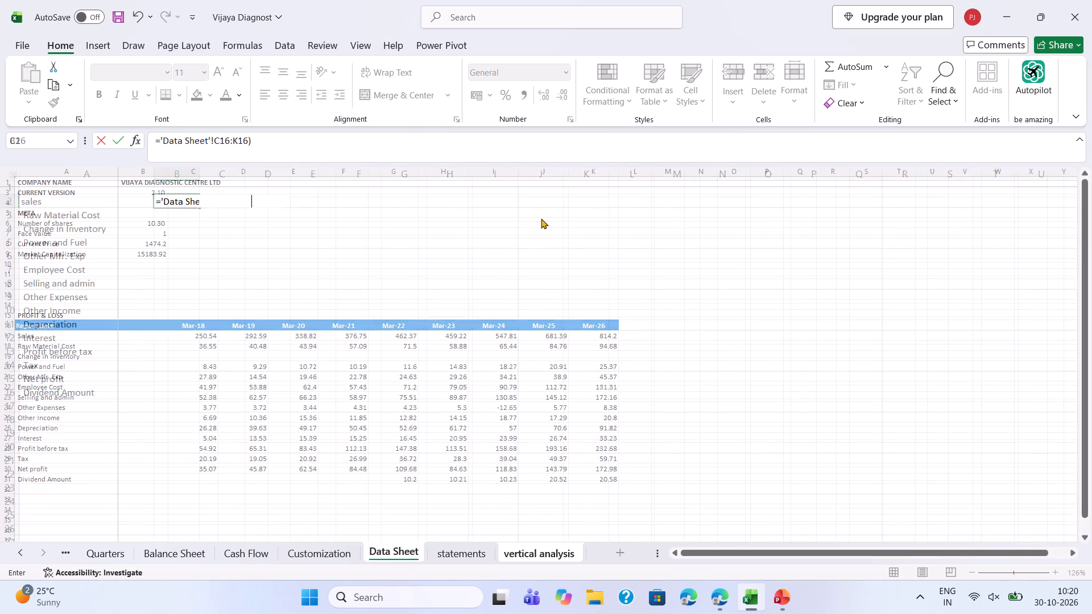
{"action": "key", "text": "Return"}
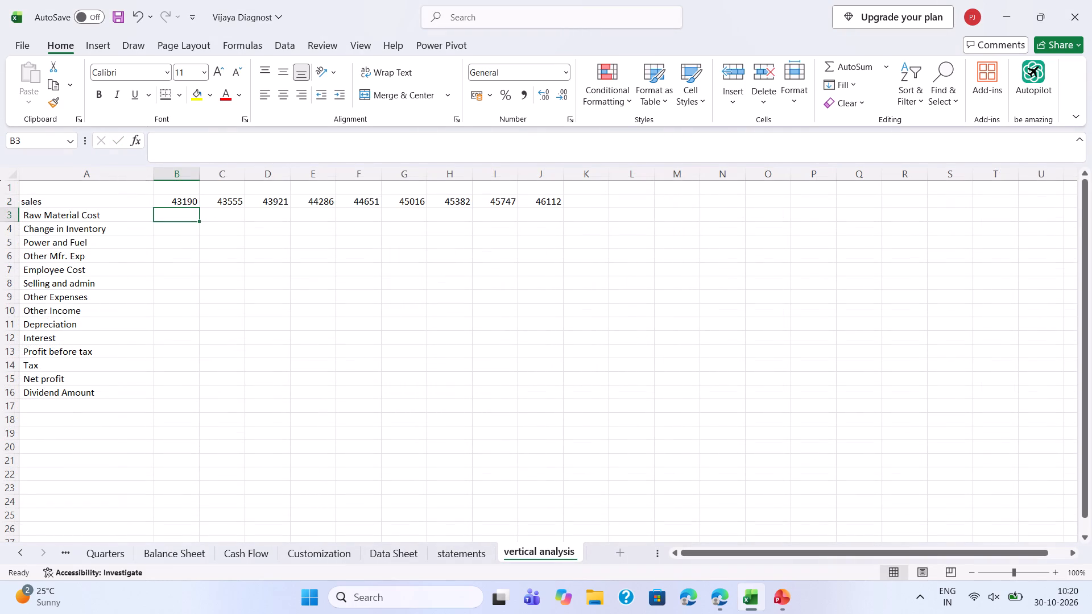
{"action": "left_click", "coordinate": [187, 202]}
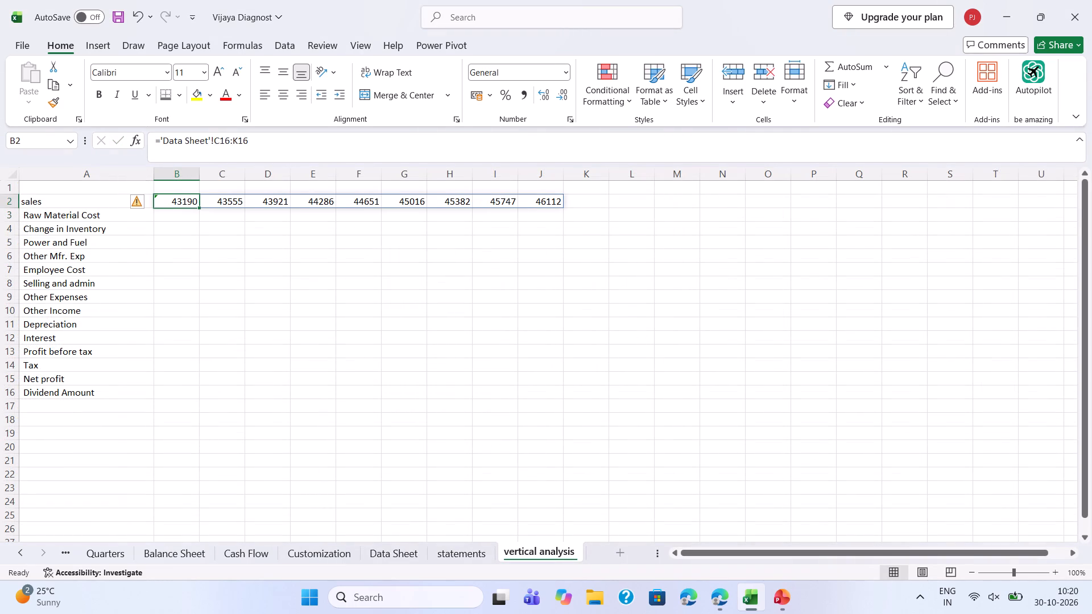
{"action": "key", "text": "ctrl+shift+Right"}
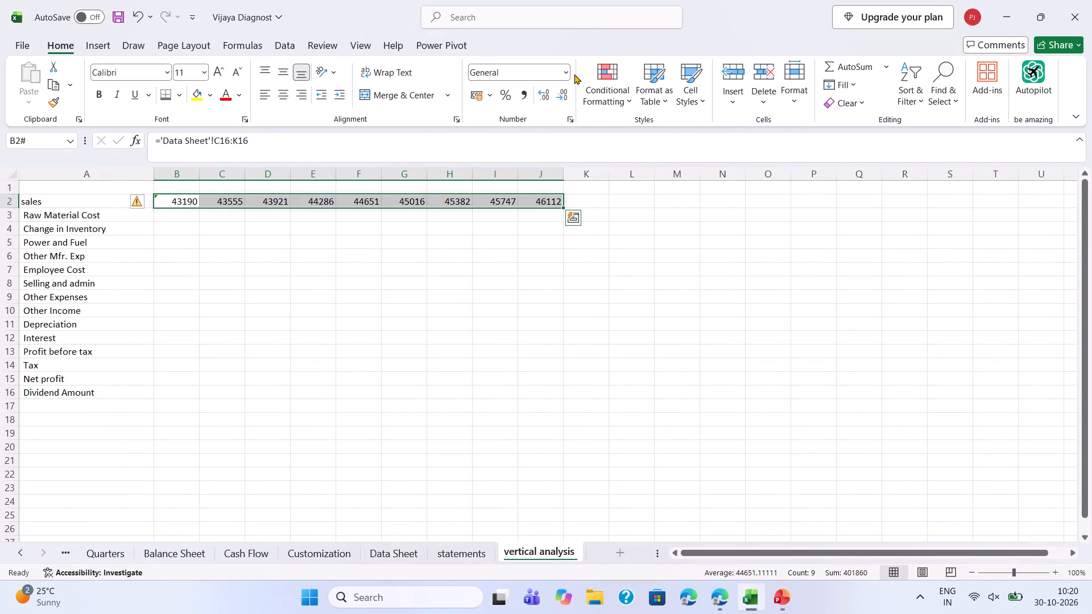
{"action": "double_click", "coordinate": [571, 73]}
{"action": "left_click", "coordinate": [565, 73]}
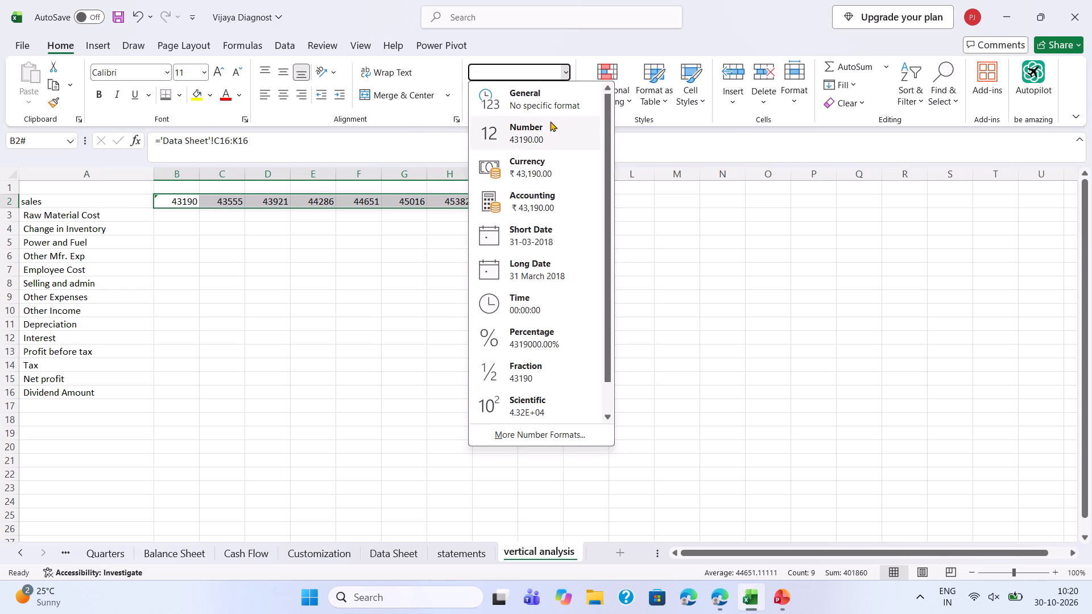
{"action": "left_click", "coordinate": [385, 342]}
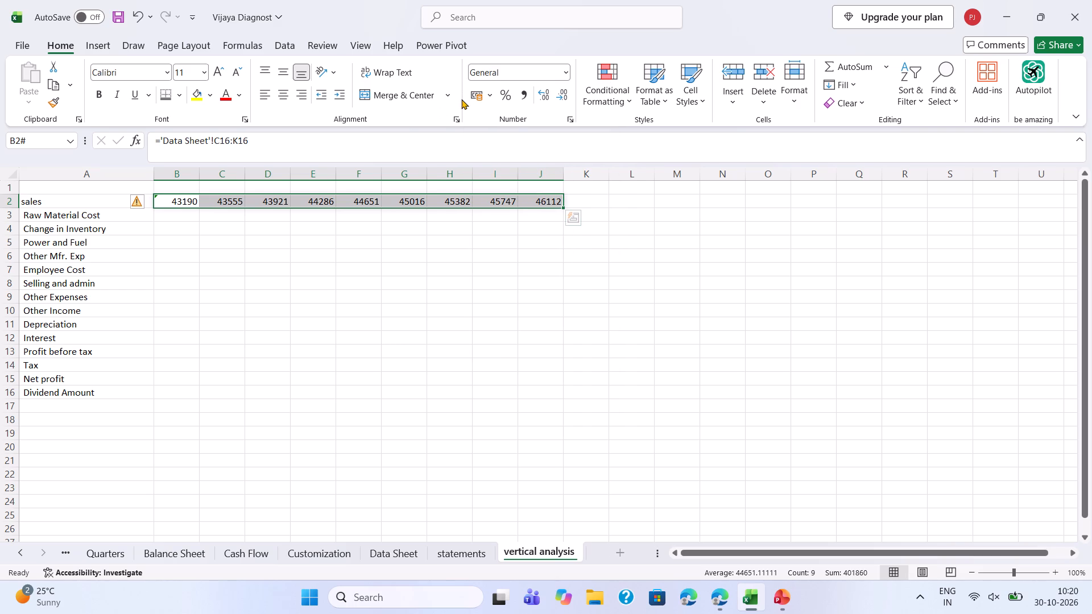
Enter an IFERROR formula in cell B3 of the vertical analysis sheet that divides 'Data Sheet'!C17 by 'Data Sheet'!C17.
{"action": "left_click", "coordinate": [186, 222]}
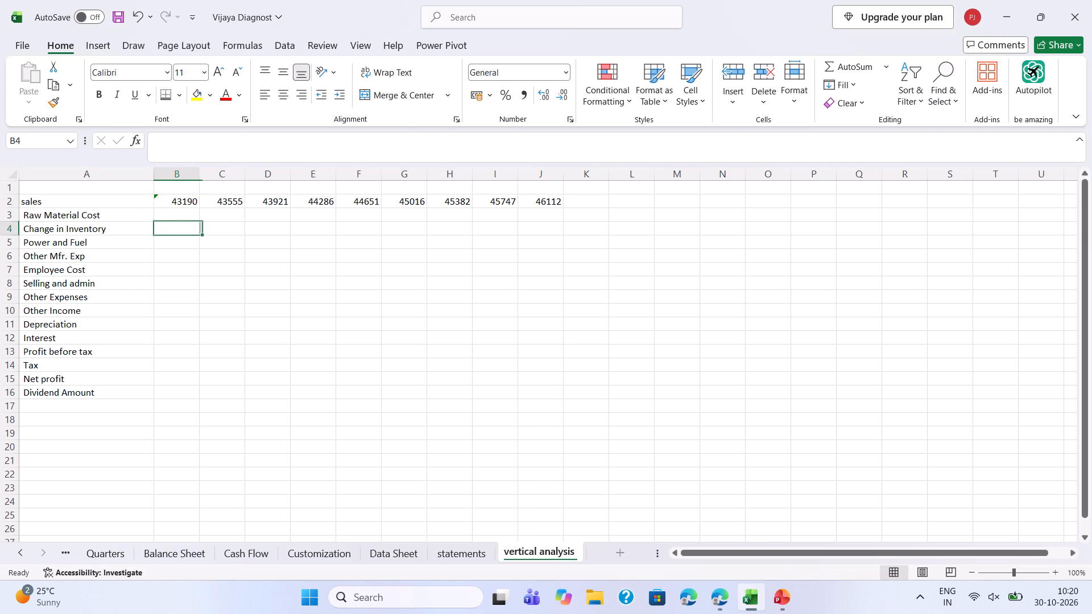
{"action": "left_click", "coordinate": [180, 211]}
{"action": "type", "text": "=iferro"}
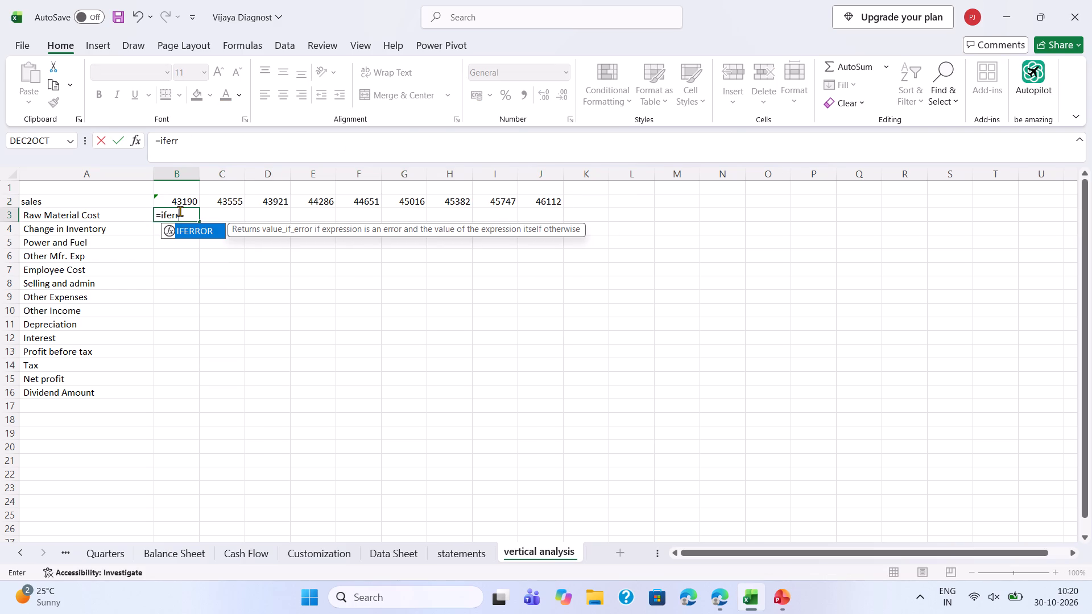
{"action": "key", "text": "r"}
{"action": "key", "text": "shift+parenleft"}
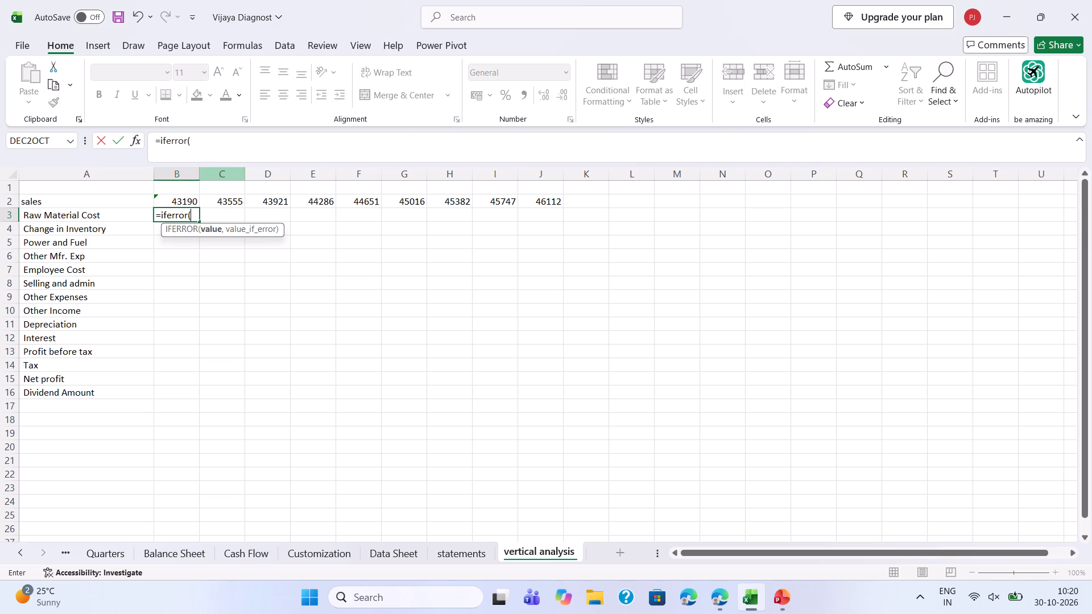
{"action": "left_click", "coordinate": [457, 557]}
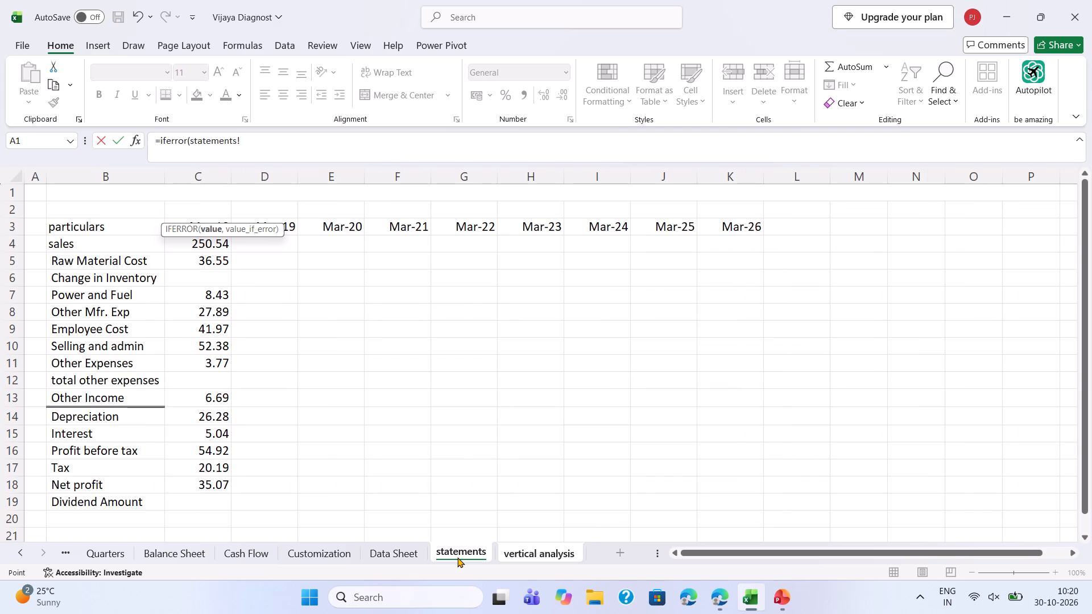
{"action": "left_click", "coordinate": [389, 559]}
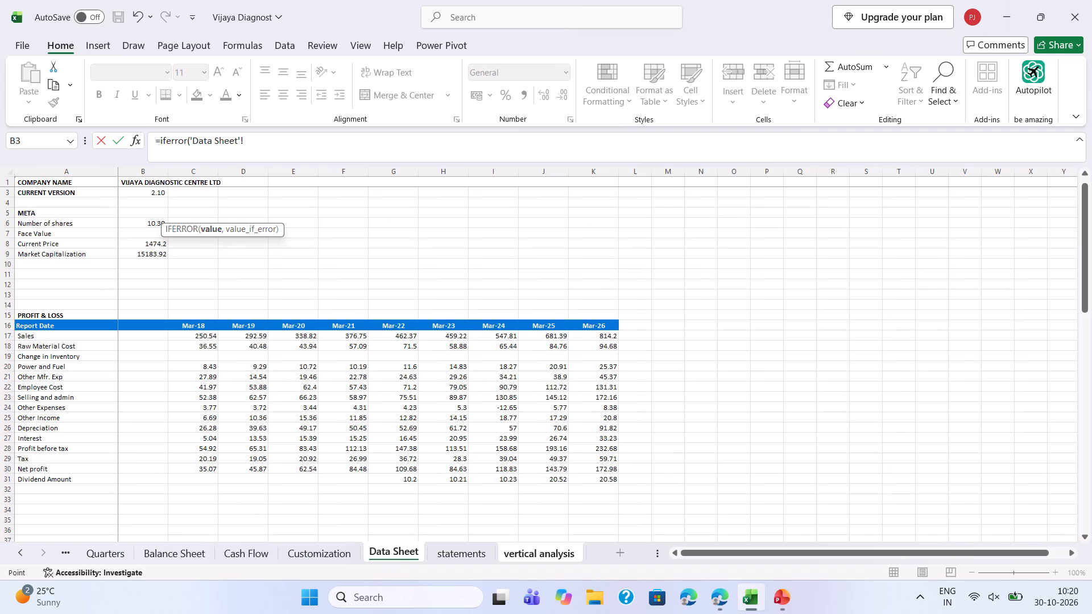
{"action": "left_click", "coordinate": [201, 337]}
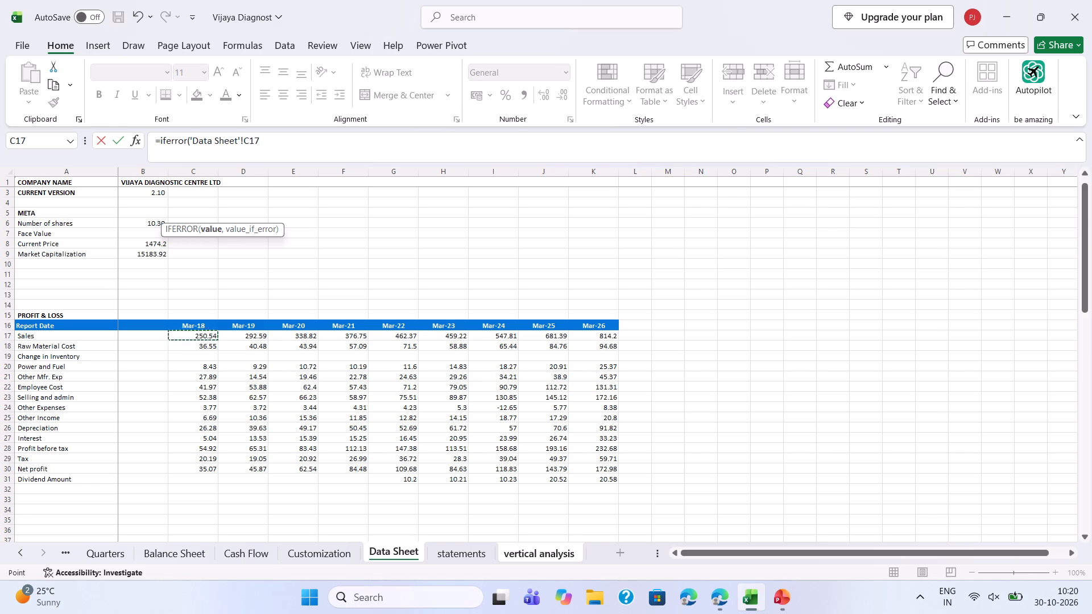
{"action": "key", "text": "slash"}
{"action": "left_click", "coordinate": [201, 337]}
{"action": "key", "text": "comma"}
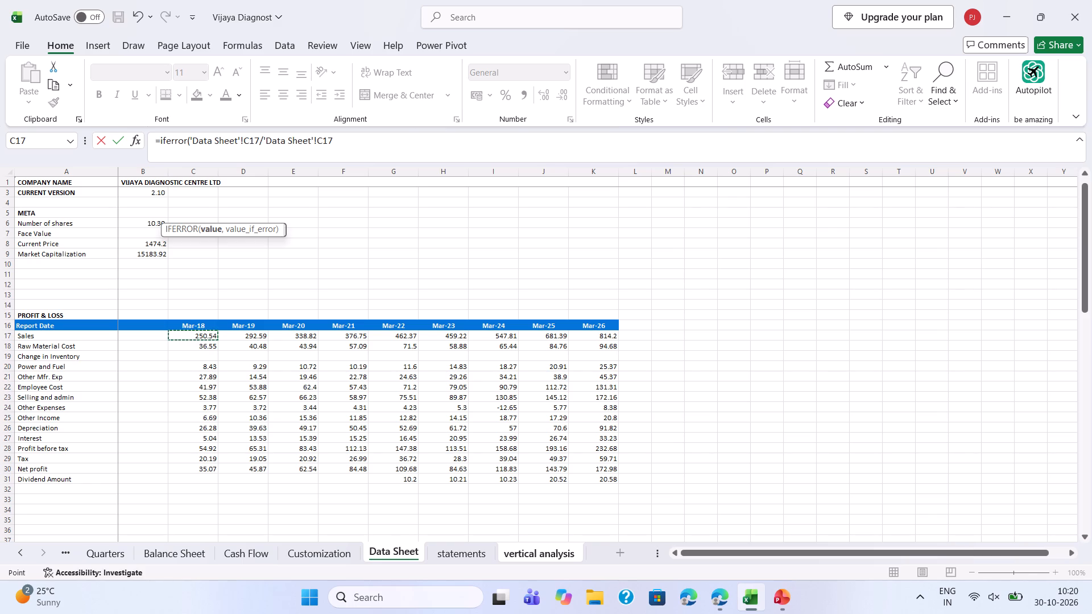
{"action": "key", "text": "Insert"}
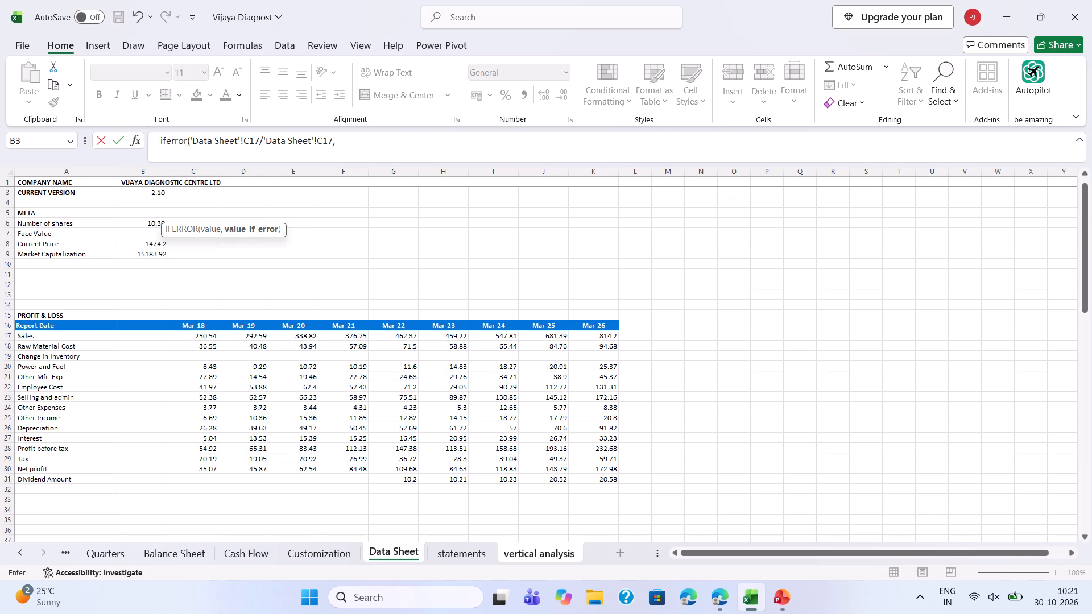
{"action": "key", "text": "shift+parenright"}
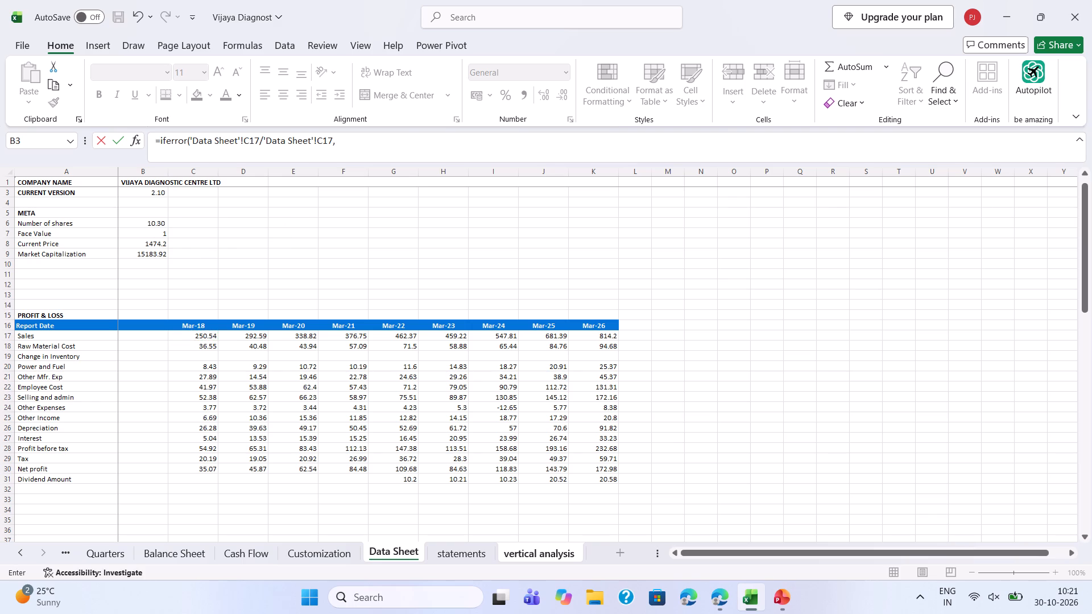
{"action": "key", "text": "Return"}
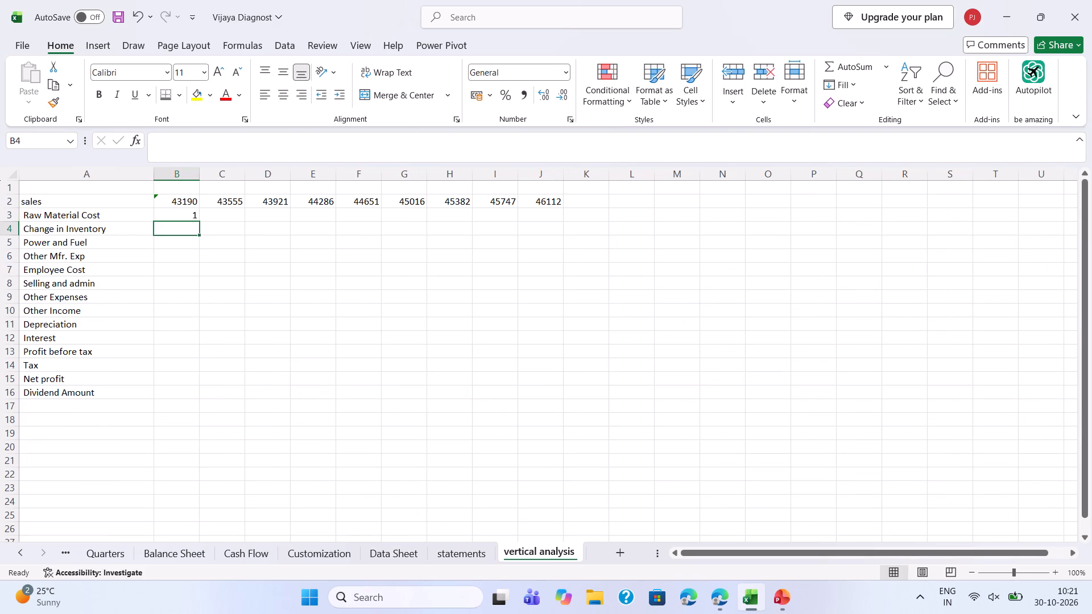
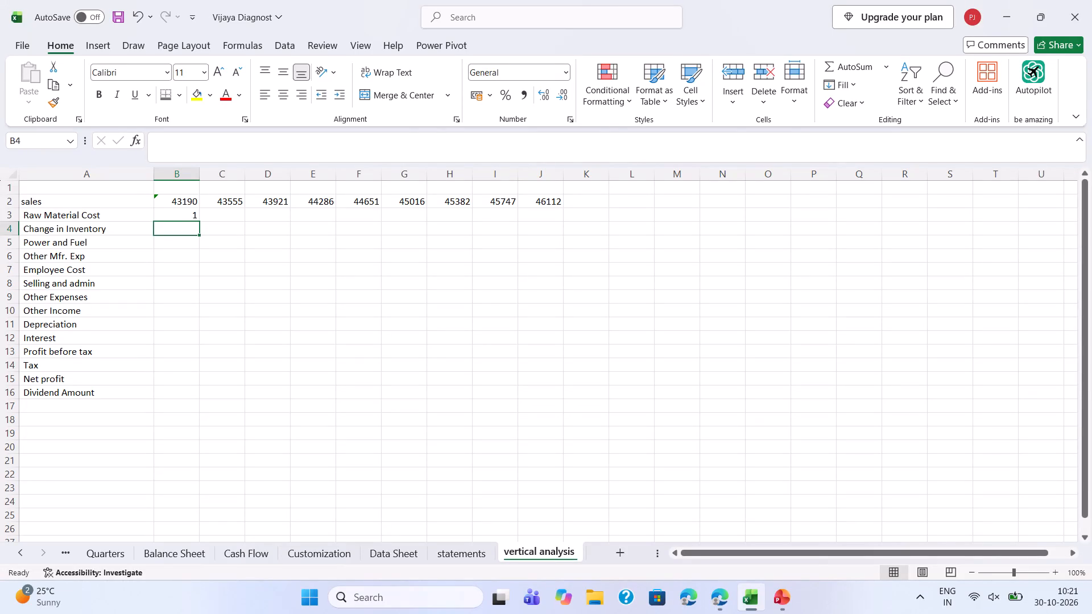
Format the Raw Material Cost ratio in cell B3 of the vertical analysis sheet as Percentage.
{"action": "left_click", "coordinate": [191, 218]}
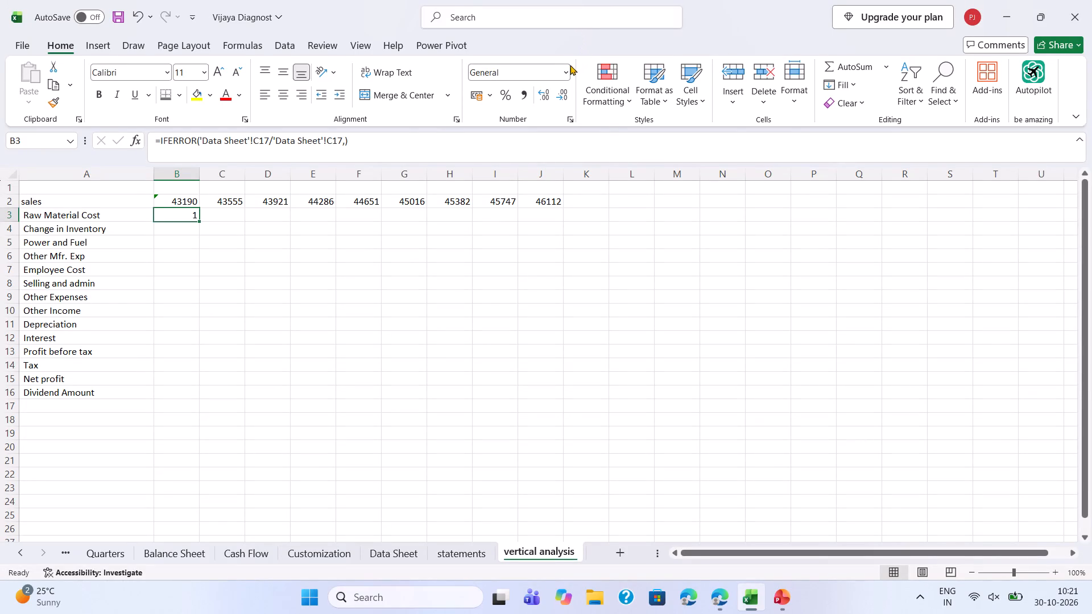
{"action": "left_click", "coordinate": [568, 72]}
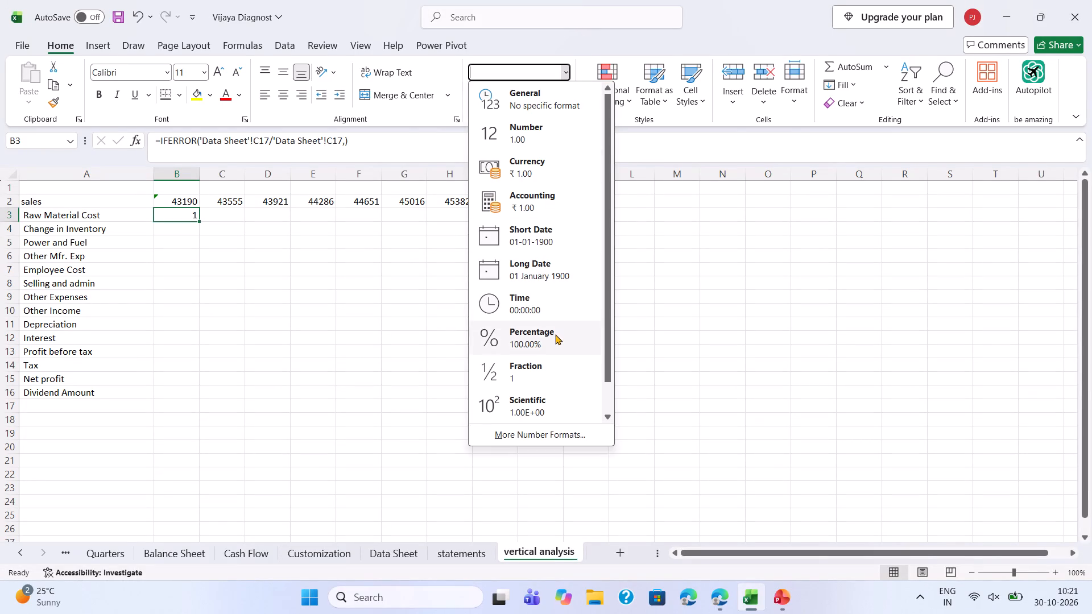
{"action": "left_click", "coordinate": [555, 335]}
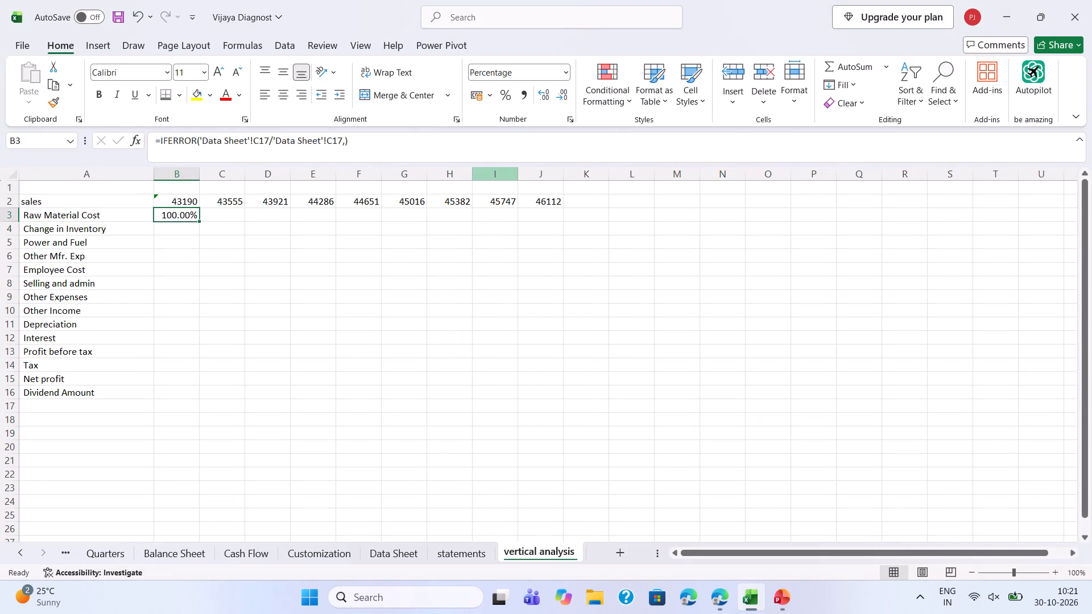
{"action": "left_click", "coordinate": [527, 263]}
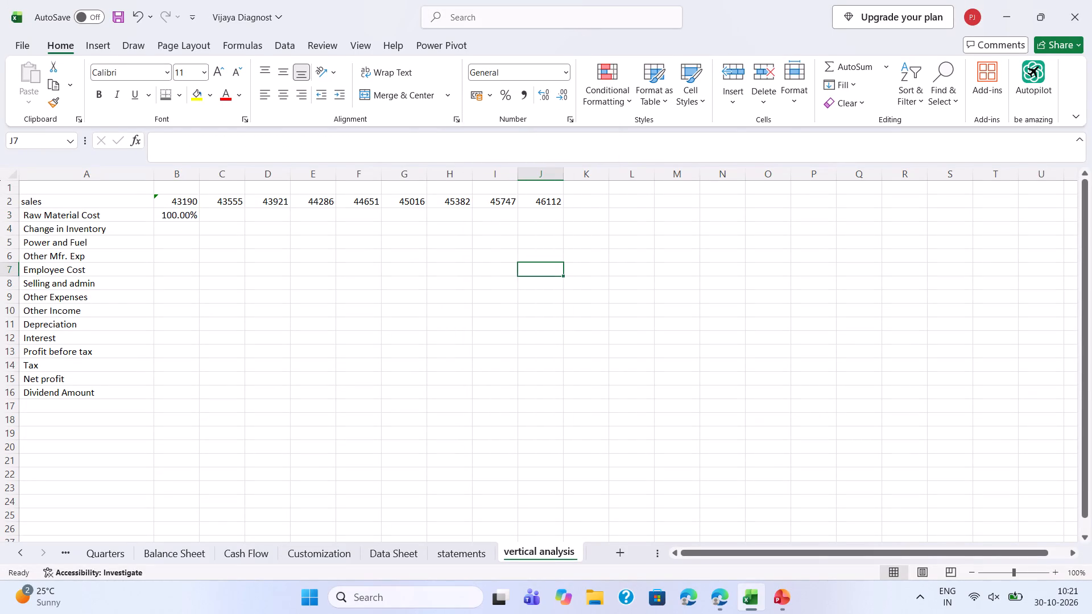
{"action": "left_click", "coordinate": [180, 225]}
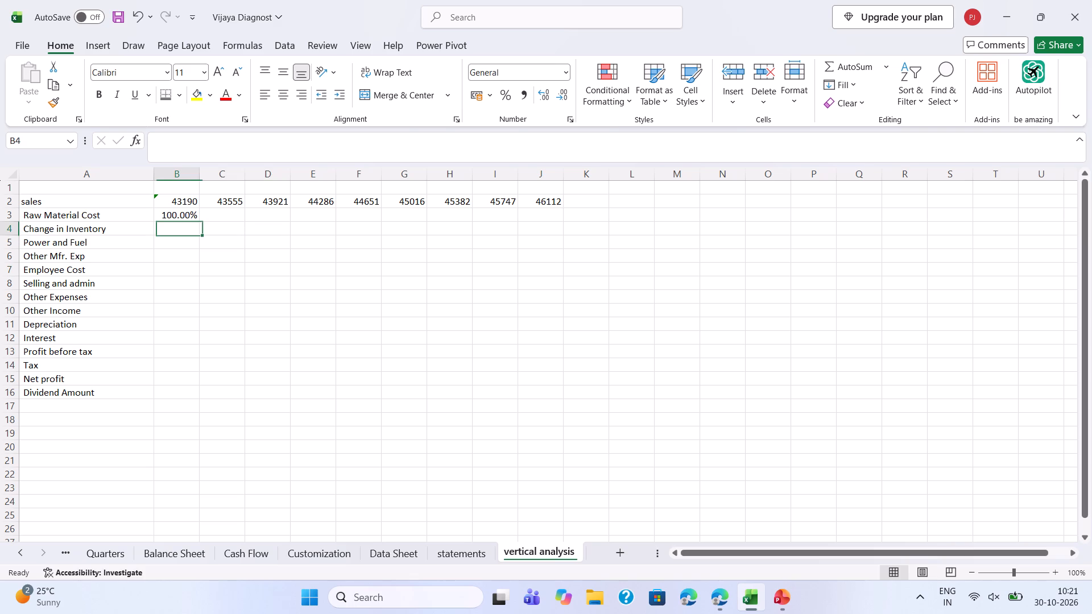
{"action": "left_click", "coordinate": [183, 218]}
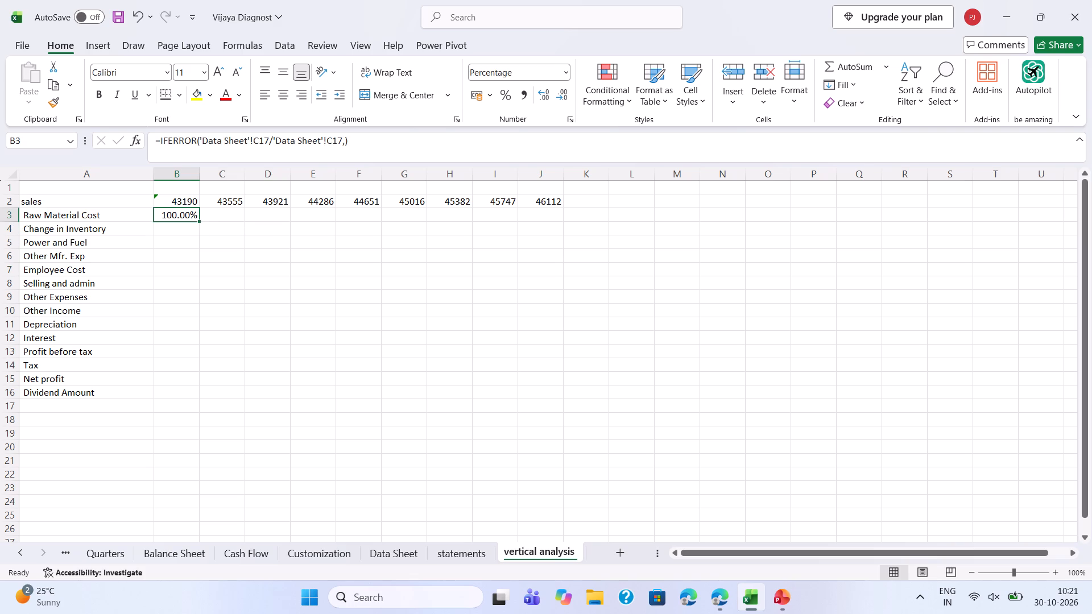
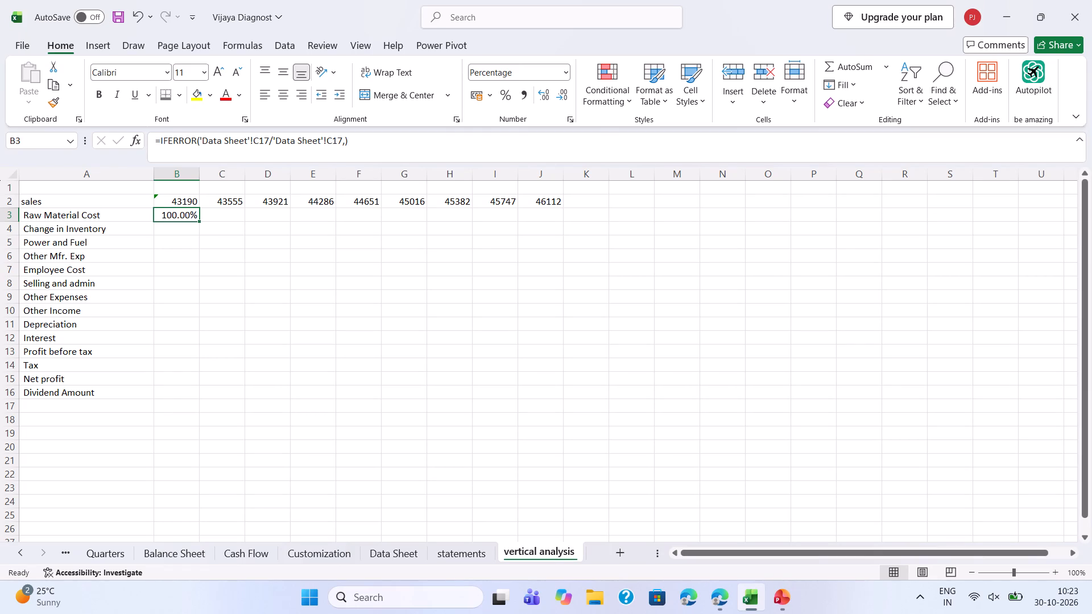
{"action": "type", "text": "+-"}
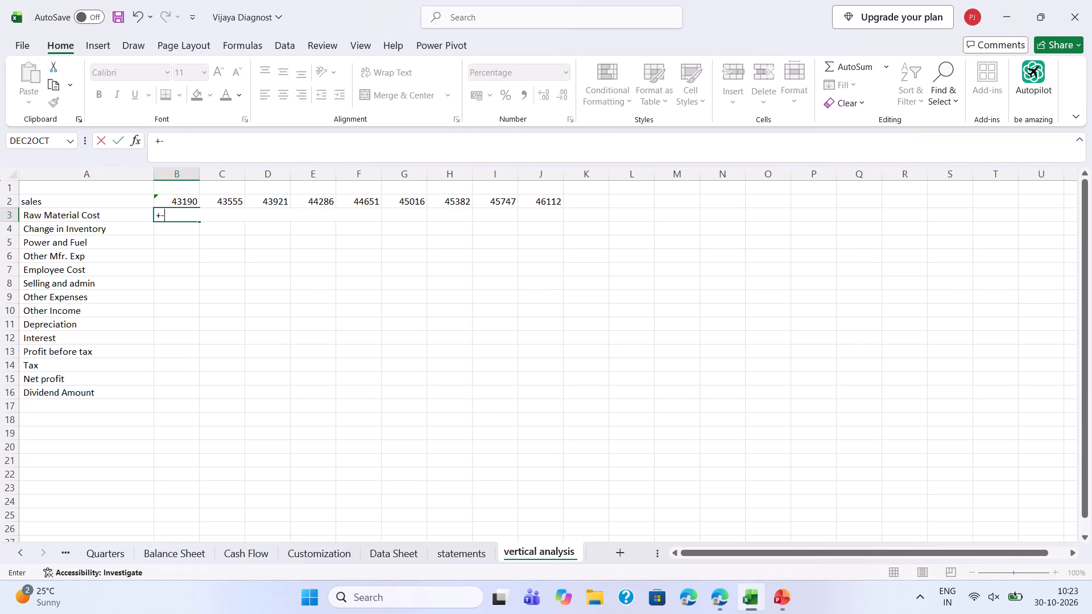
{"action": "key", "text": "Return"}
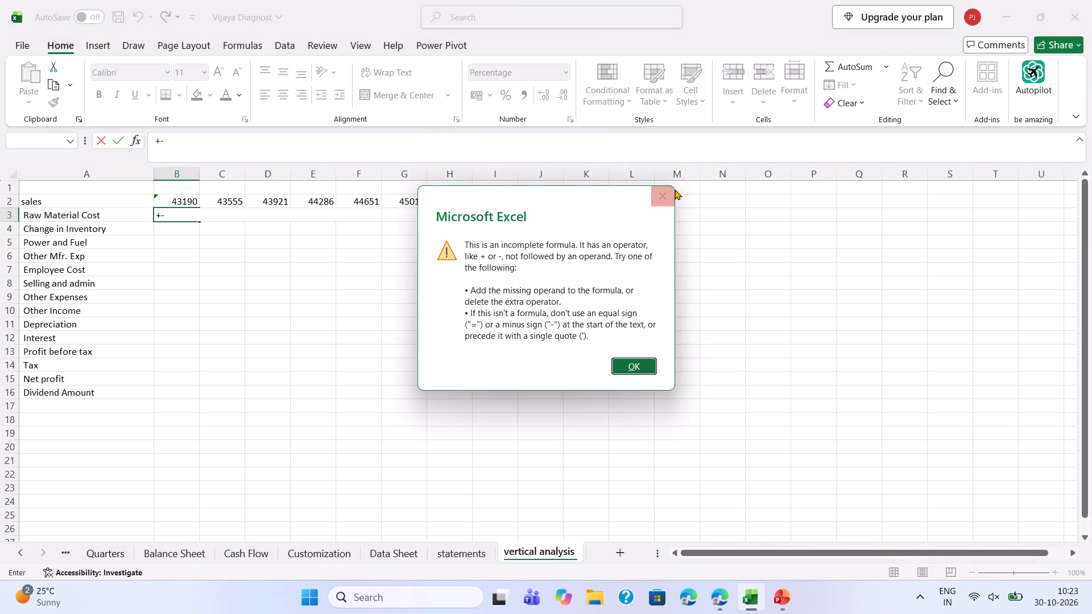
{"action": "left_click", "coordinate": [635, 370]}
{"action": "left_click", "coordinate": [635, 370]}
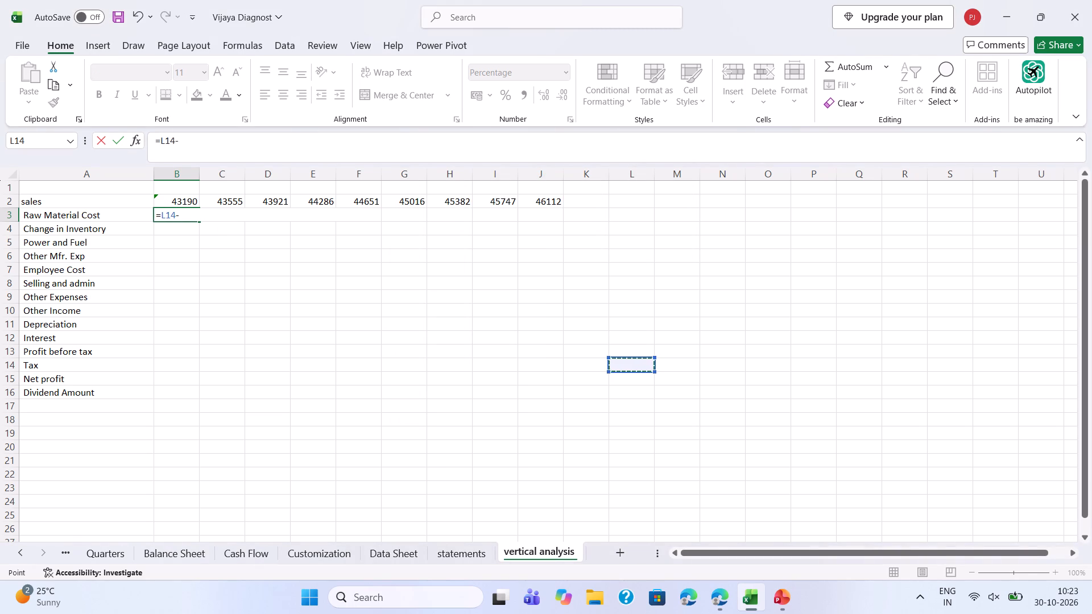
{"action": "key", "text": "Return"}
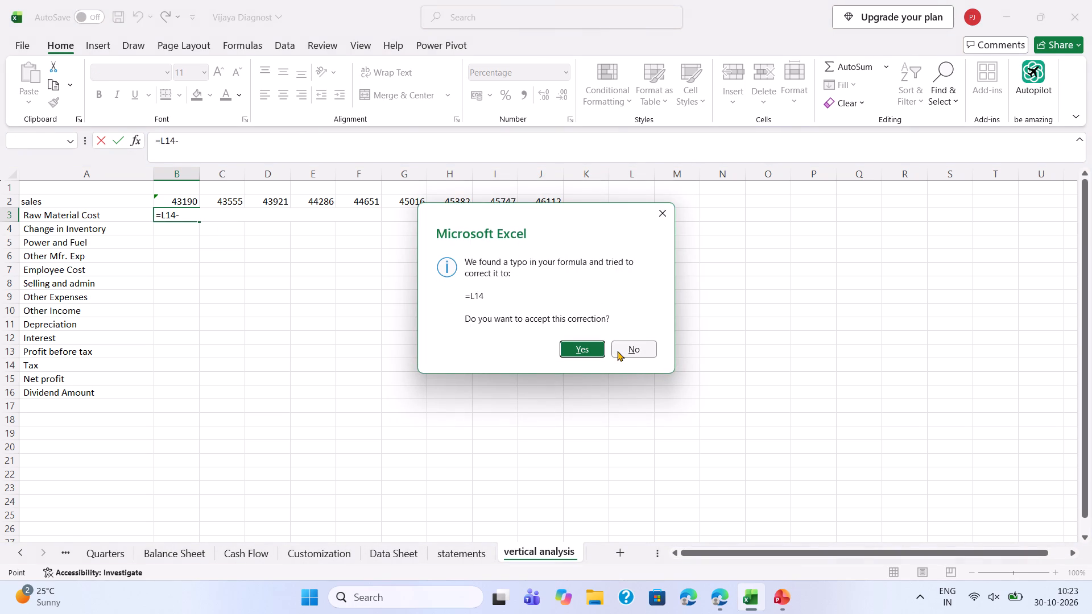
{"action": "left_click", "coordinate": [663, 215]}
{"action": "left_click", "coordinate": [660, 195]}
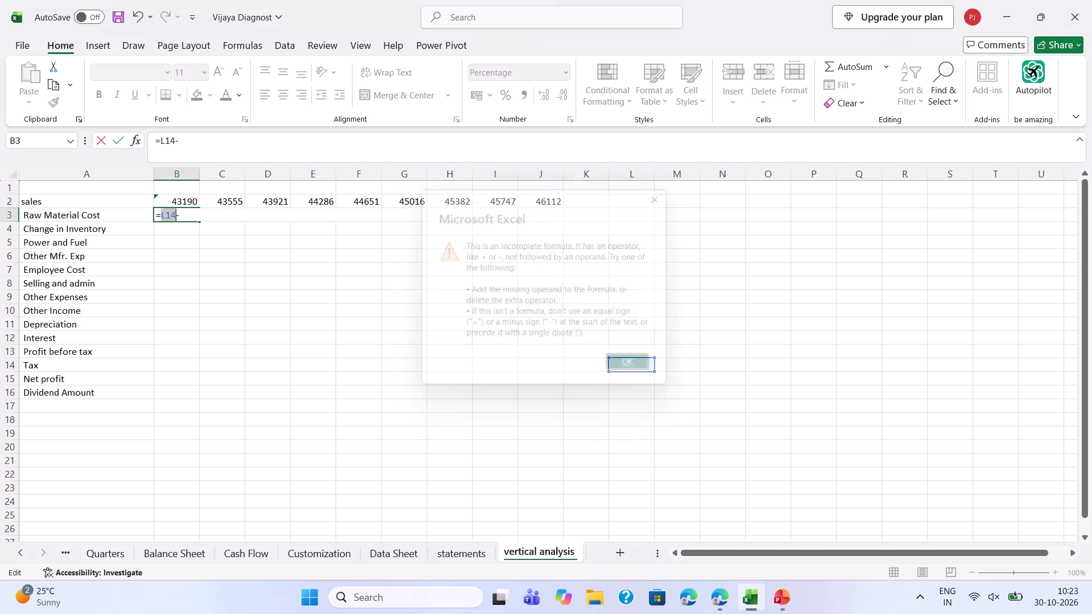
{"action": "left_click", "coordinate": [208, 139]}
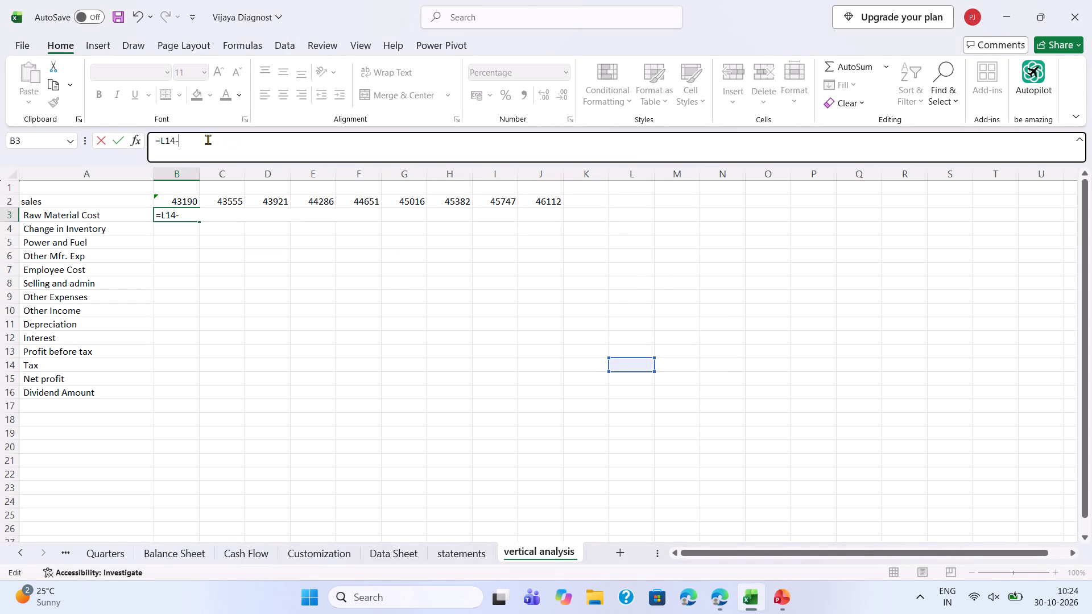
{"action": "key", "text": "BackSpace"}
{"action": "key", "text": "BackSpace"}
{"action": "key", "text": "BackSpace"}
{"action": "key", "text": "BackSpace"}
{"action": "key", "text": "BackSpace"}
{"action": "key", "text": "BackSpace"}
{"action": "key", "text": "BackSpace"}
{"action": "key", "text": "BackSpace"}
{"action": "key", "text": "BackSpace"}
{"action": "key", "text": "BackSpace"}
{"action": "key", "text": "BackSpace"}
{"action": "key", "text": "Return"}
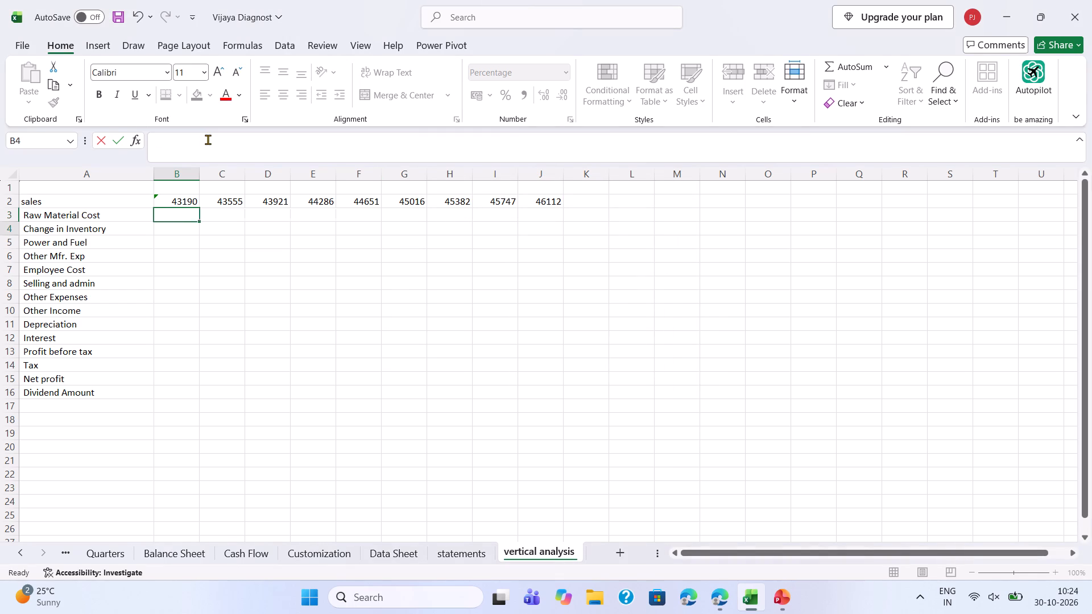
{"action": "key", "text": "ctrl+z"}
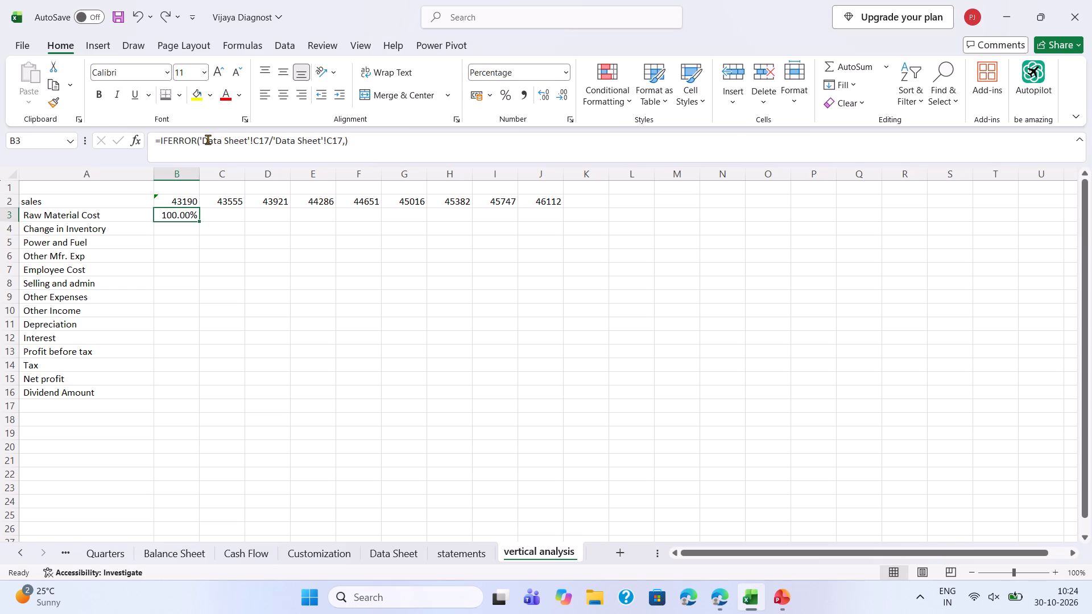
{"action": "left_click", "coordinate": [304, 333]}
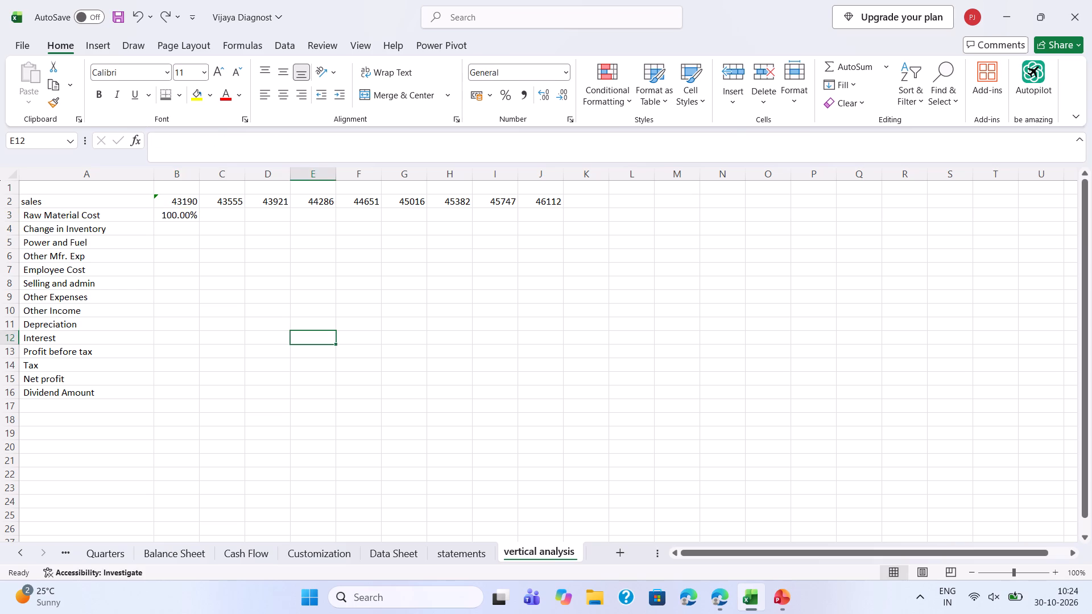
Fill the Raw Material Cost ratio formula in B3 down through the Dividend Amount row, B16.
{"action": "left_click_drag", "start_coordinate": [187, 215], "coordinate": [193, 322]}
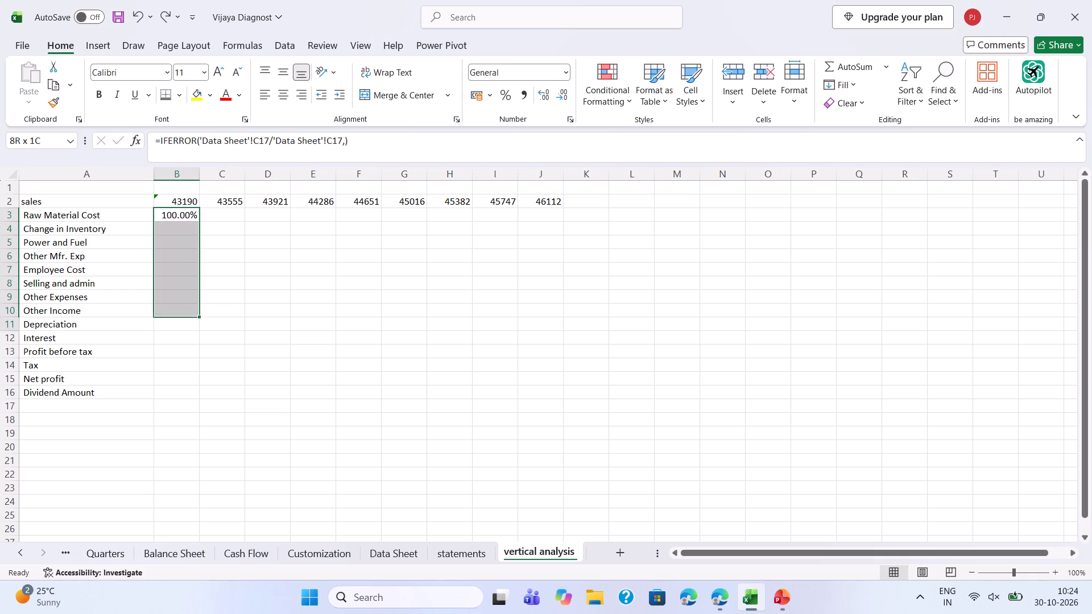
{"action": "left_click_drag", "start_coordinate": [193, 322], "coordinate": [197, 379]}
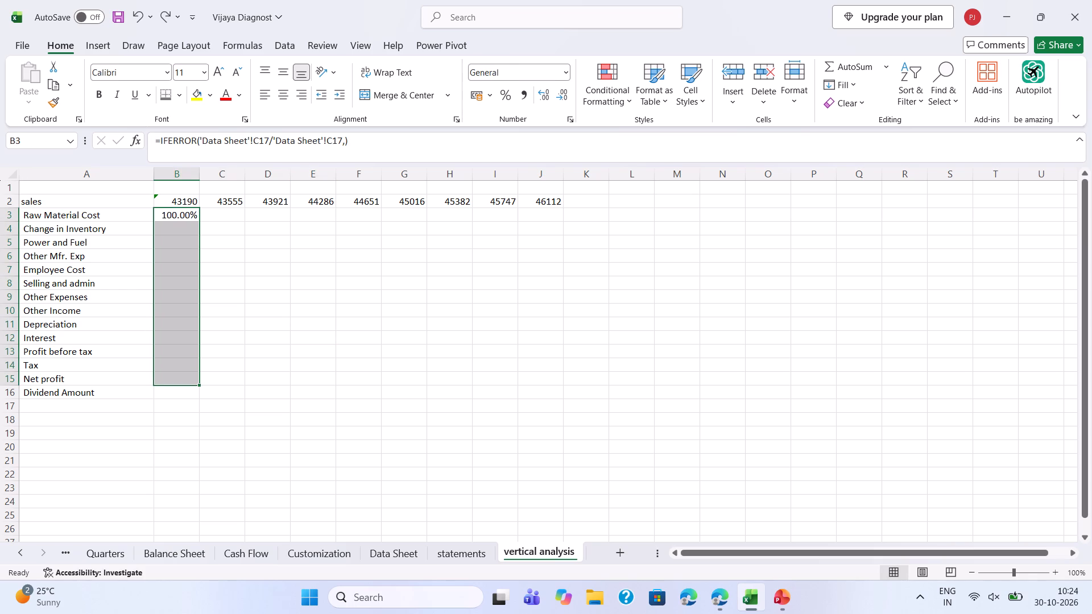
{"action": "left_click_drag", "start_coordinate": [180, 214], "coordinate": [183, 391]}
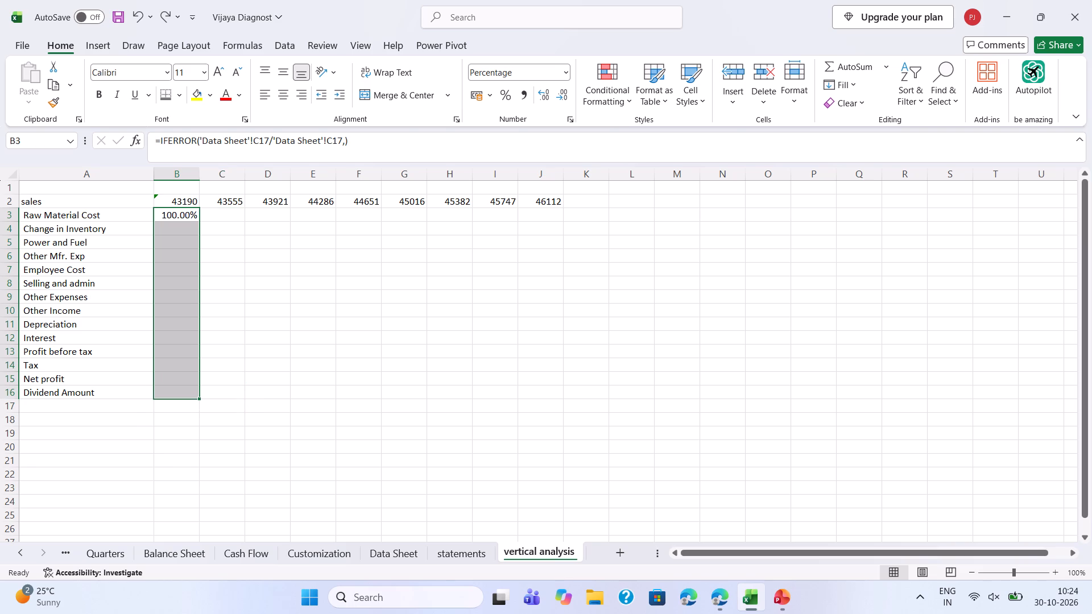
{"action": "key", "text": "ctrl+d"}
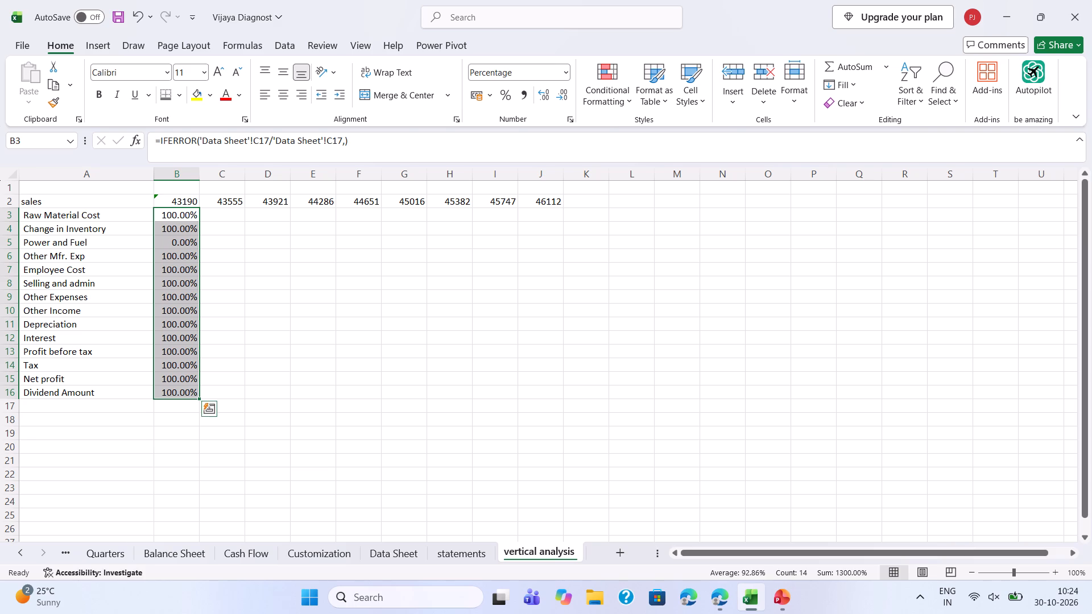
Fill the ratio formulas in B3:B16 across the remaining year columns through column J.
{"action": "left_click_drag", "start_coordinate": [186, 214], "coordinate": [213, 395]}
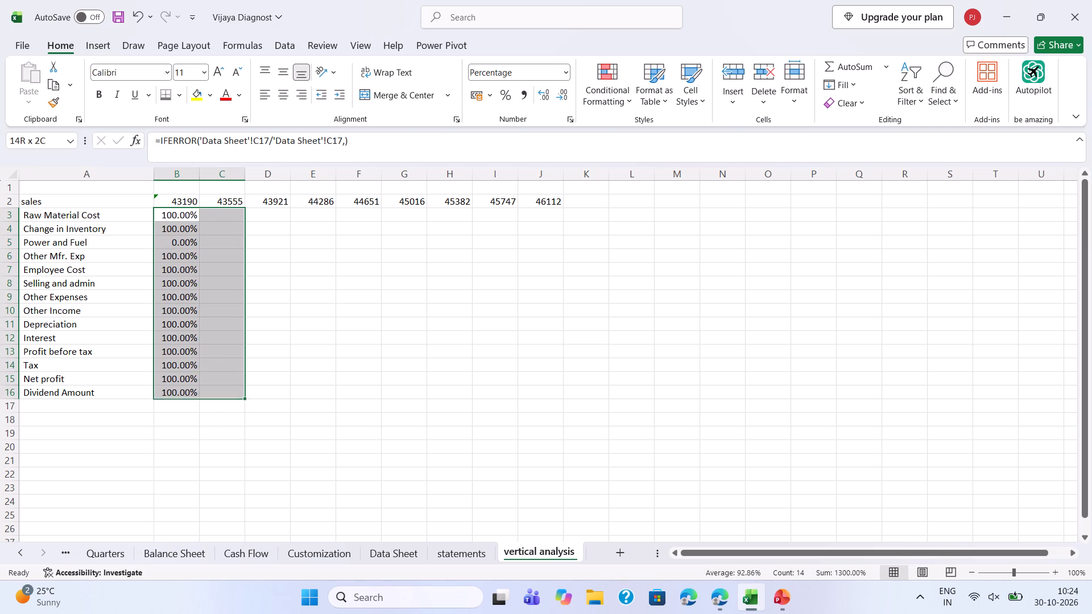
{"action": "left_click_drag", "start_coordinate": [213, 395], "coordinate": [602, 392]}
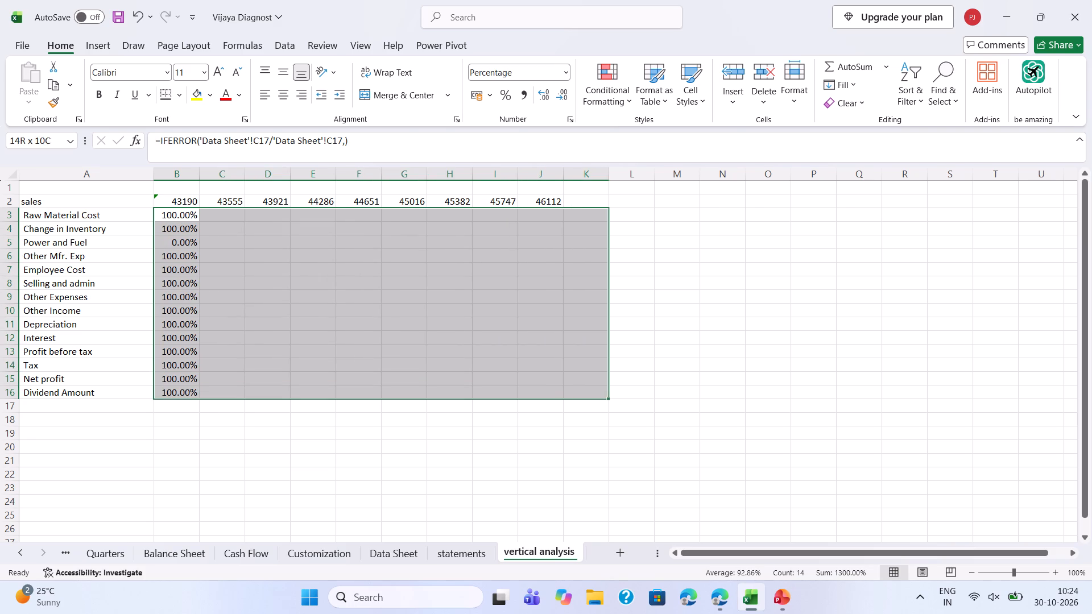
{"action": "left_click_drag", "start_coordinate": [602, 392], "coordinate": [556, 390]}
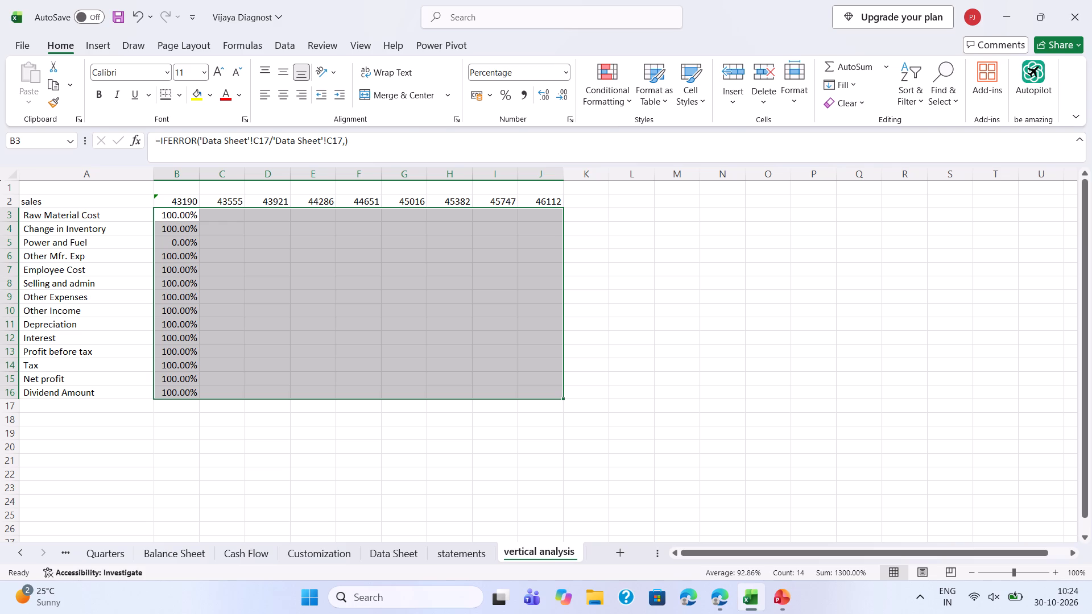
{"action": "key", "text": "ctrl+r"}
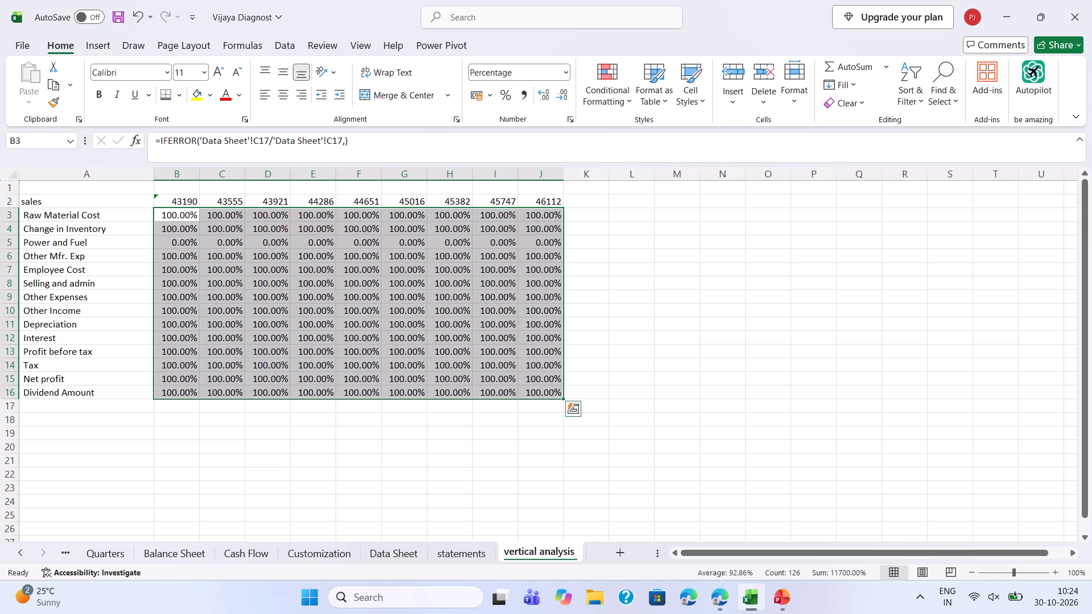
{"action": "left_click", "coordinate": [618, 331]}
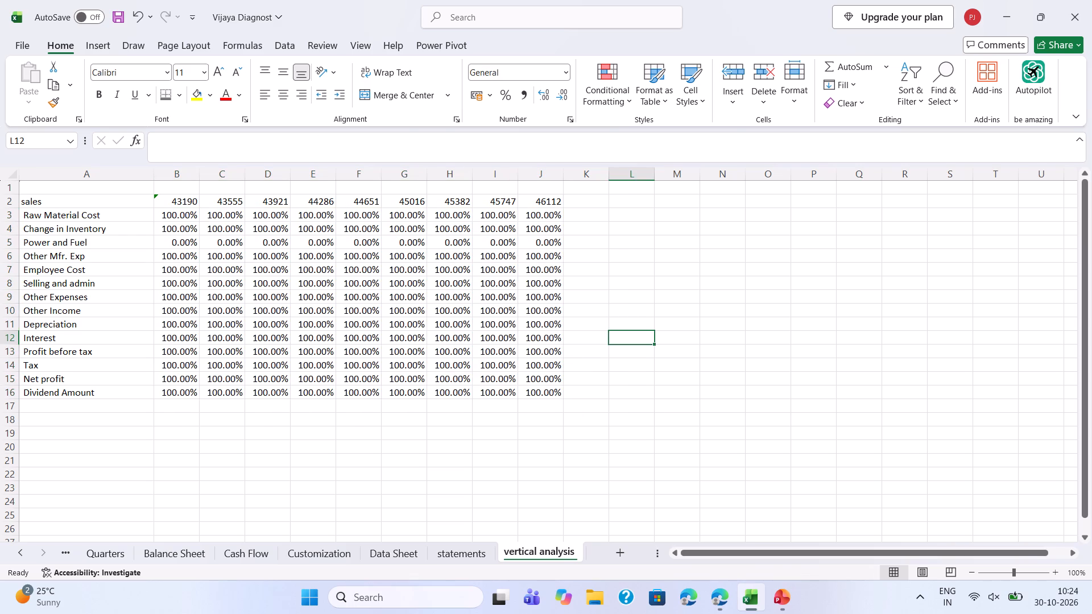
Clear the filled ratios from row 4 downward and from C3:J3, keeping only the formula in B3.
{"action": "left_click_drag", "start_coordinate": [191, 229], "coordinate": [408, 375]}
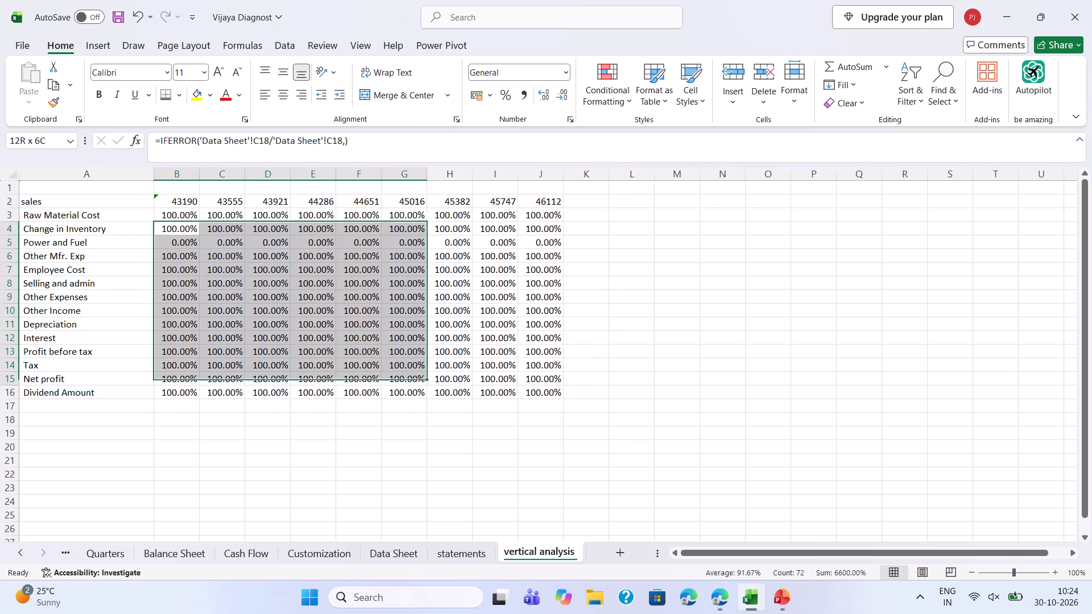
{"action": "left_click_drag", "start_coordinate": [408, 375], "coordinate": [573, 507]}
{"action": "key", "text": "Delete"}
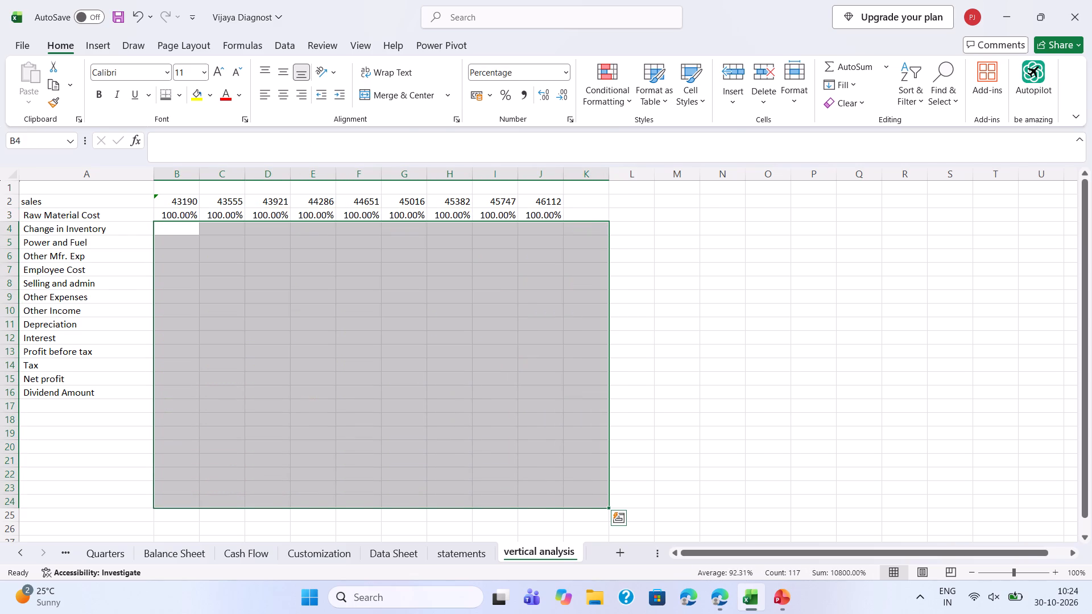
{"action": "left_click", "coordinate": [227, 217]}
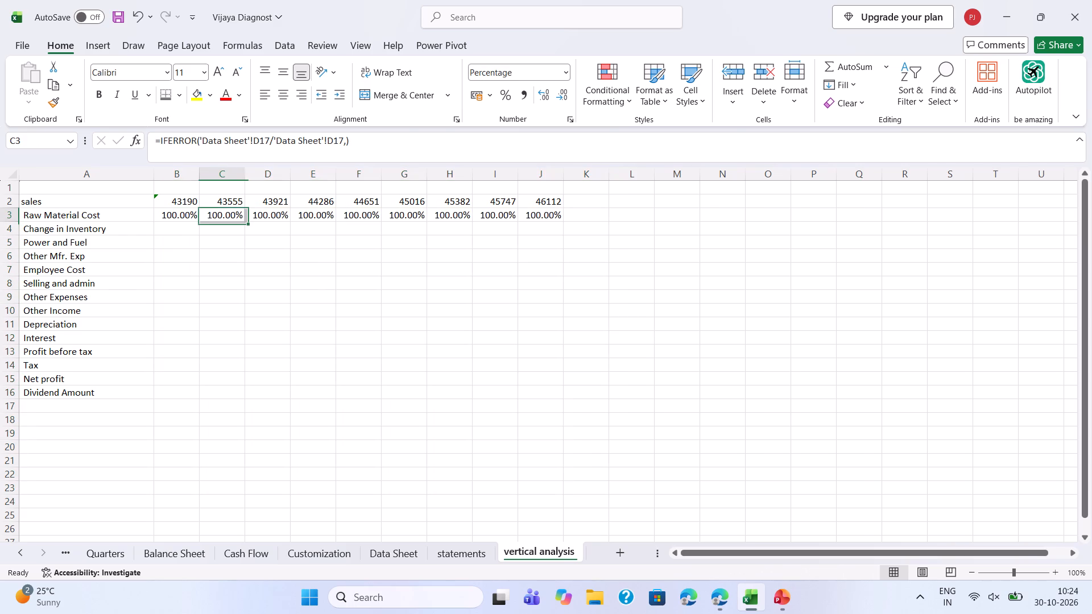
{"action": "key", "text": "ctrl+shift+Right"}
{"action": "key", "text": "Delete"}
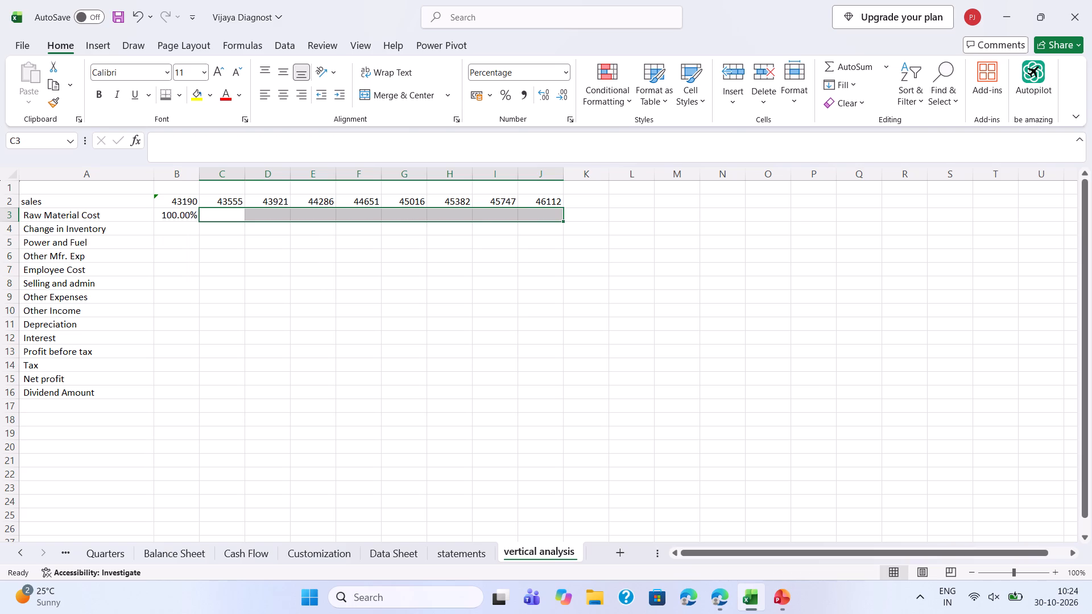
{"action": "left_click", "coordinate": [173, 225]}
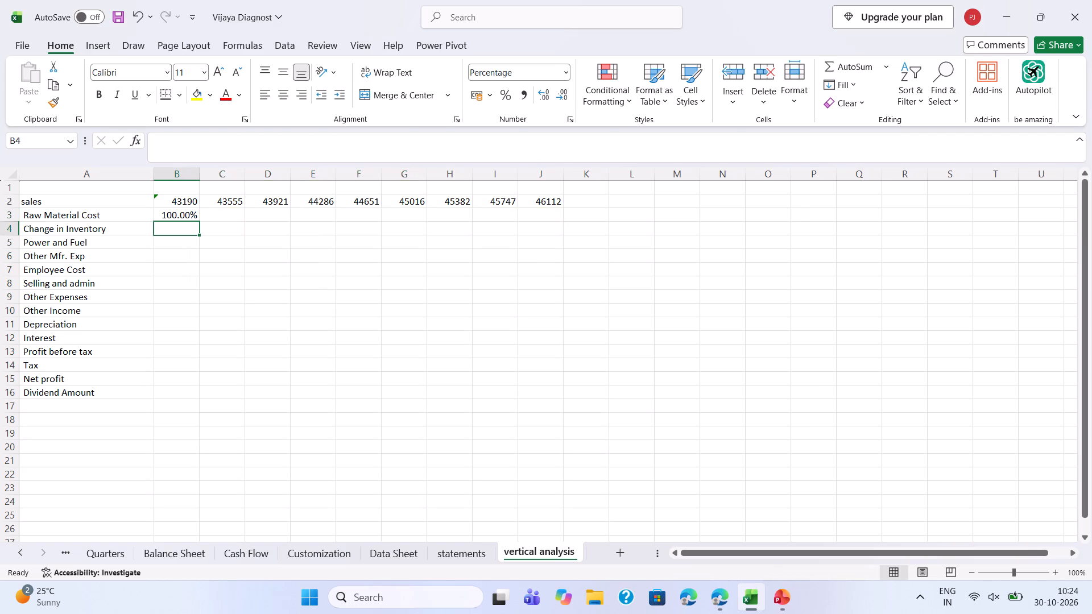